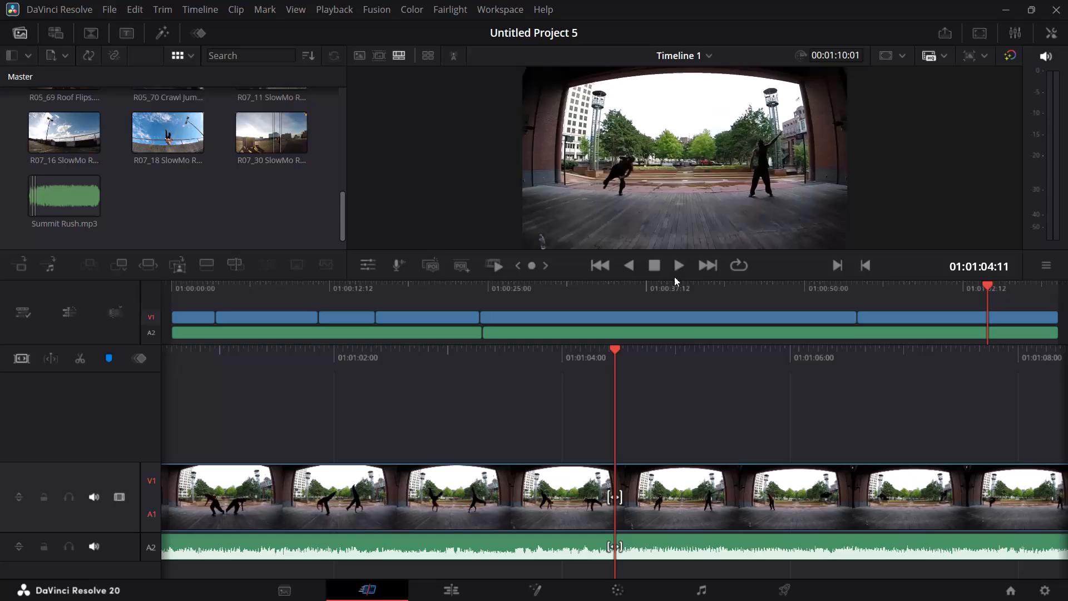
Play the timeline to its end and cut the first music clip from audio track A2.
left_click(681, 267)
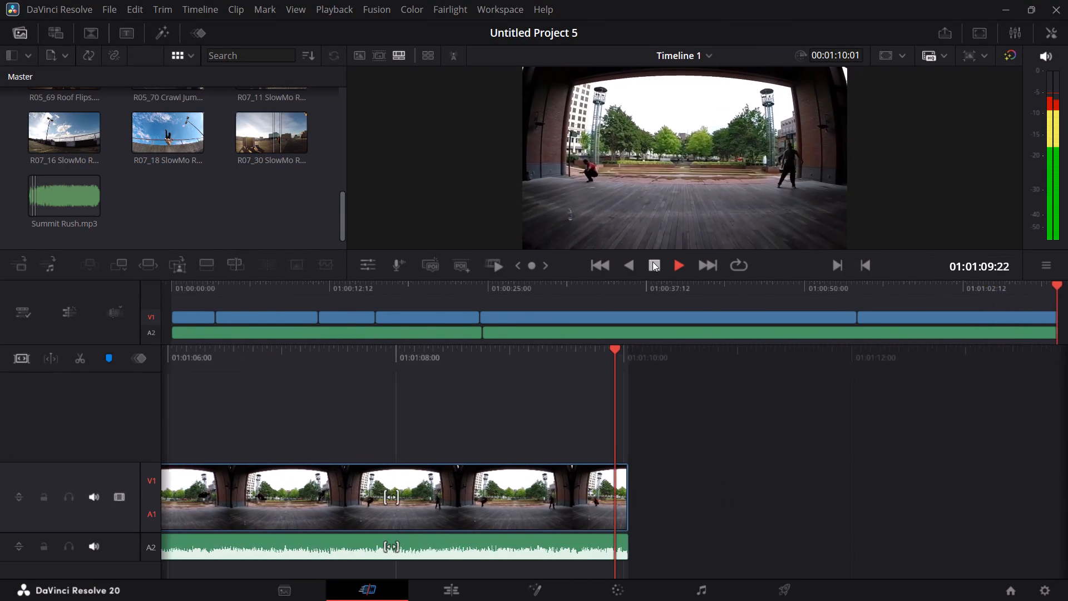
left_click(454, 332)
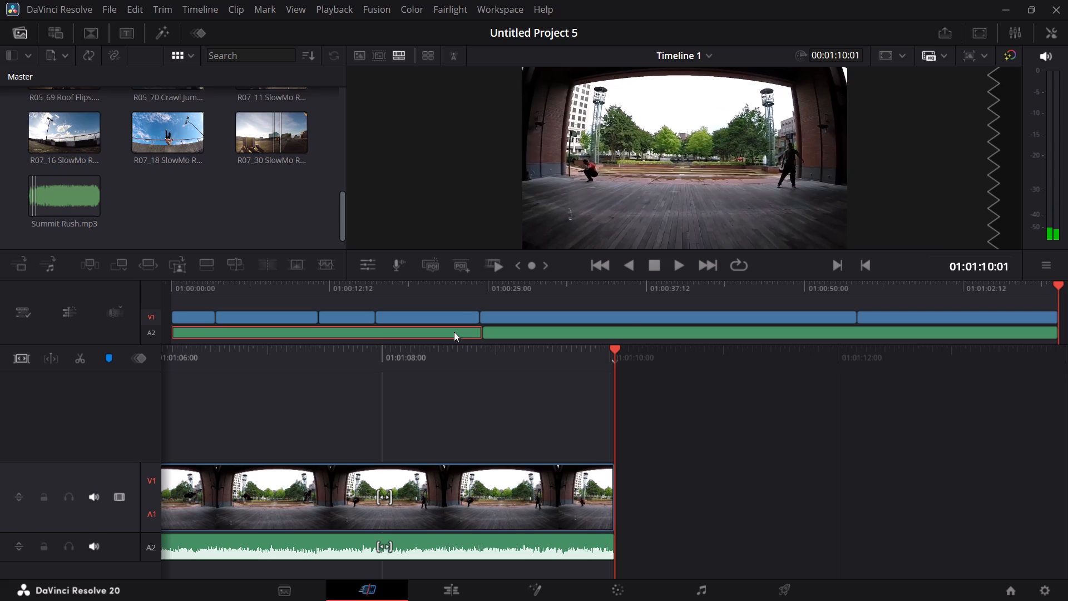
right_click(454, 332)
left_click(495, 274)
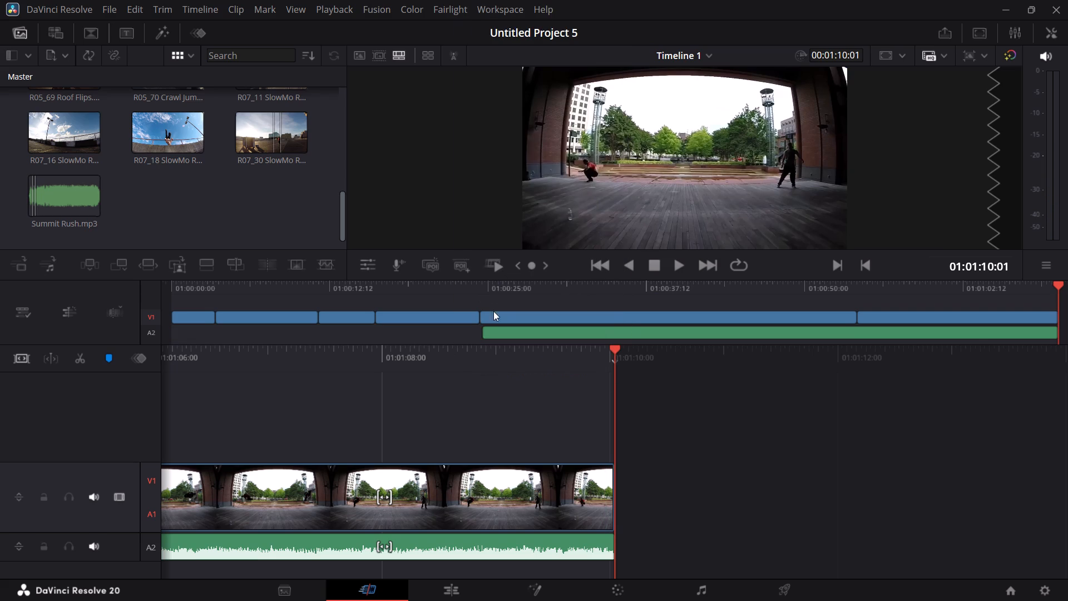
Open Summit Rush.mp3 and mark in and out points for a section of 00:00:03:20, from about 00:02:04 to 00:02:08.
double_click(71, 208)
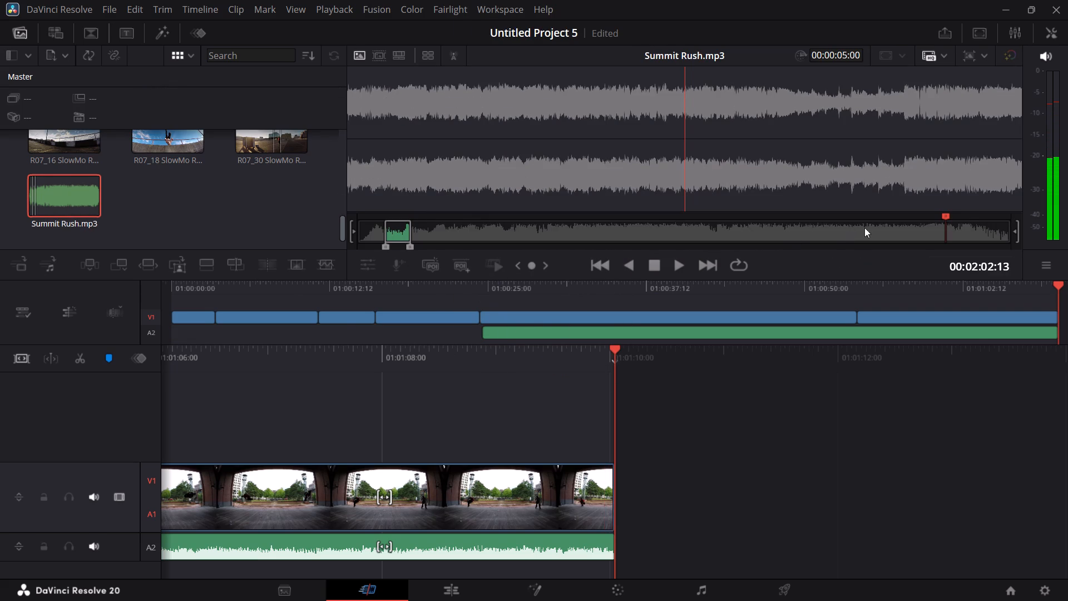
left_click(674, 264)
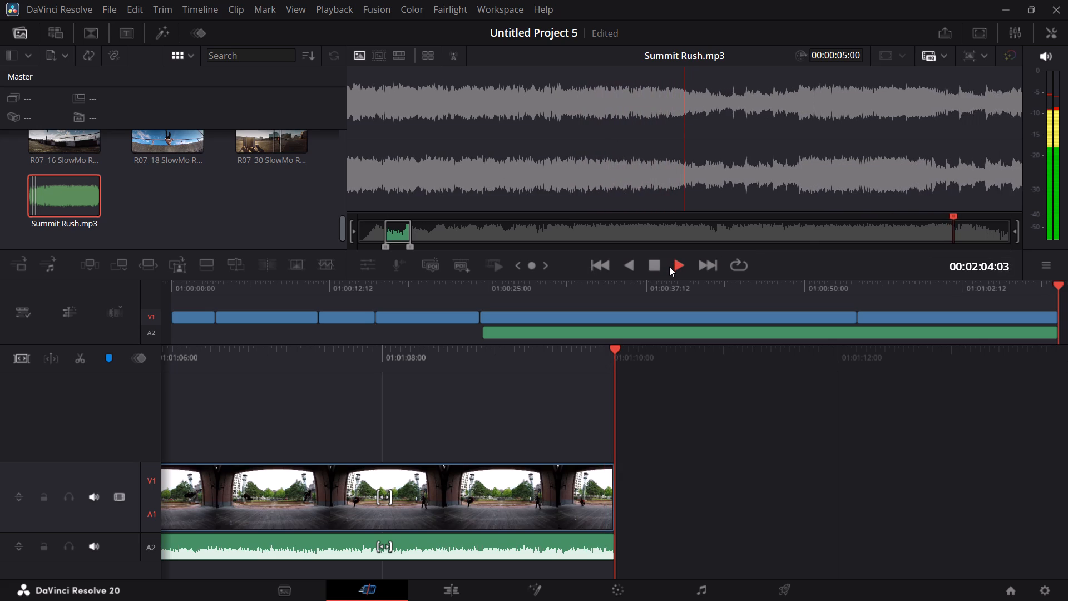
key("i")
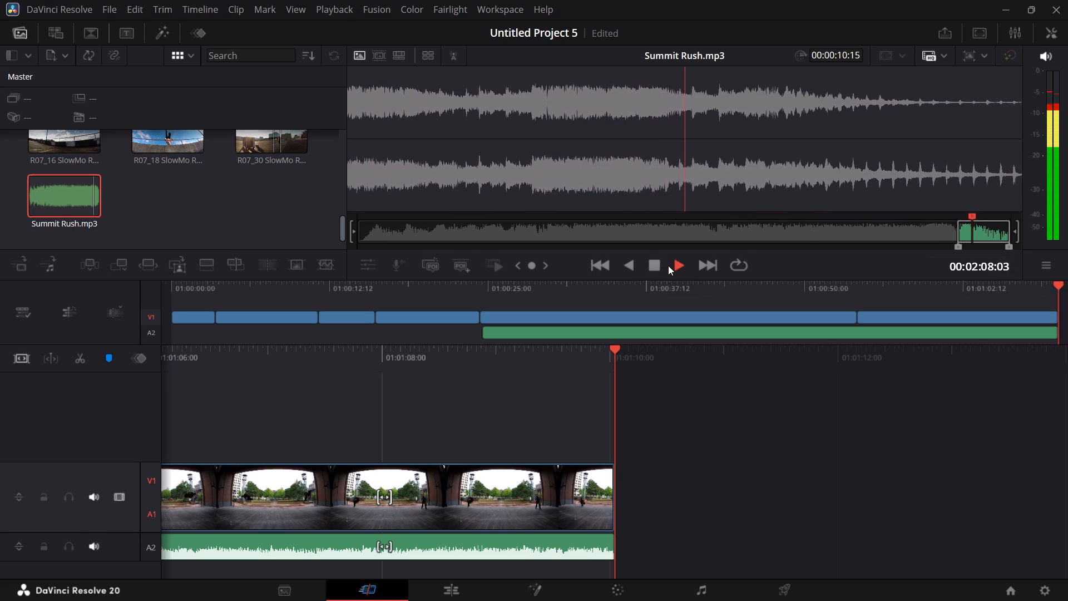
key("o")
key("space")
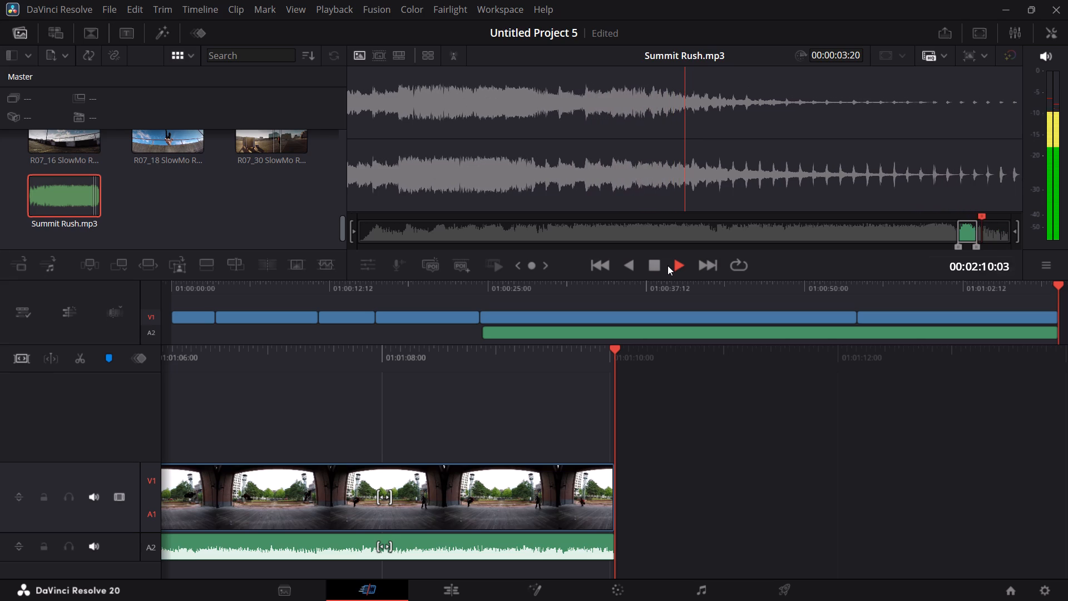
Place the marked section of Summit Rush.mp3 at the start of audio track A2 and play the timeline past it.
left_click_drag(968, 227, 951, 238)
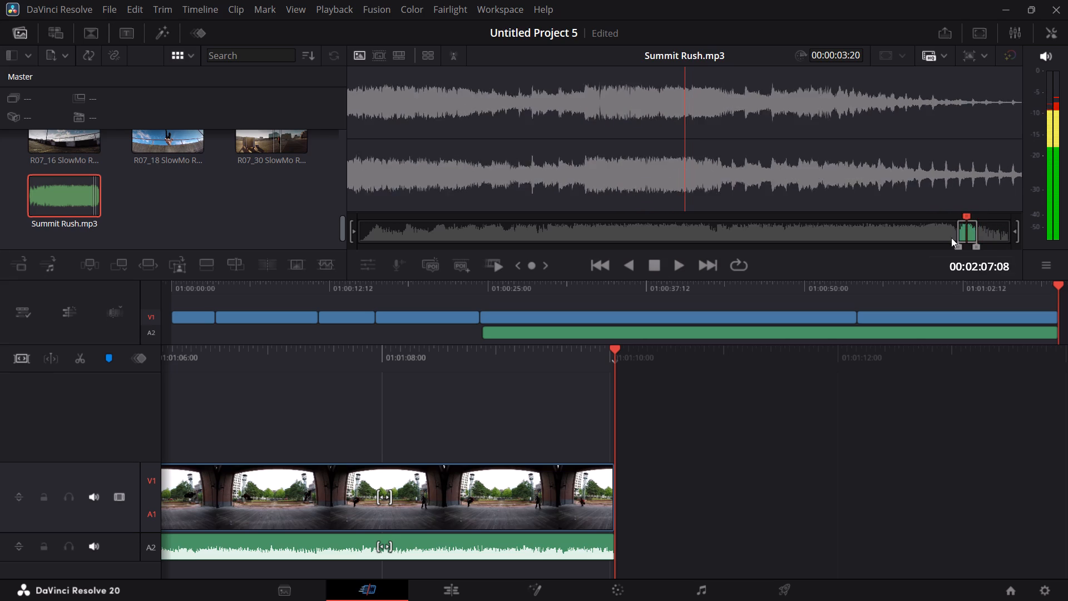
left_click_drag(951, 238, 768, 327)
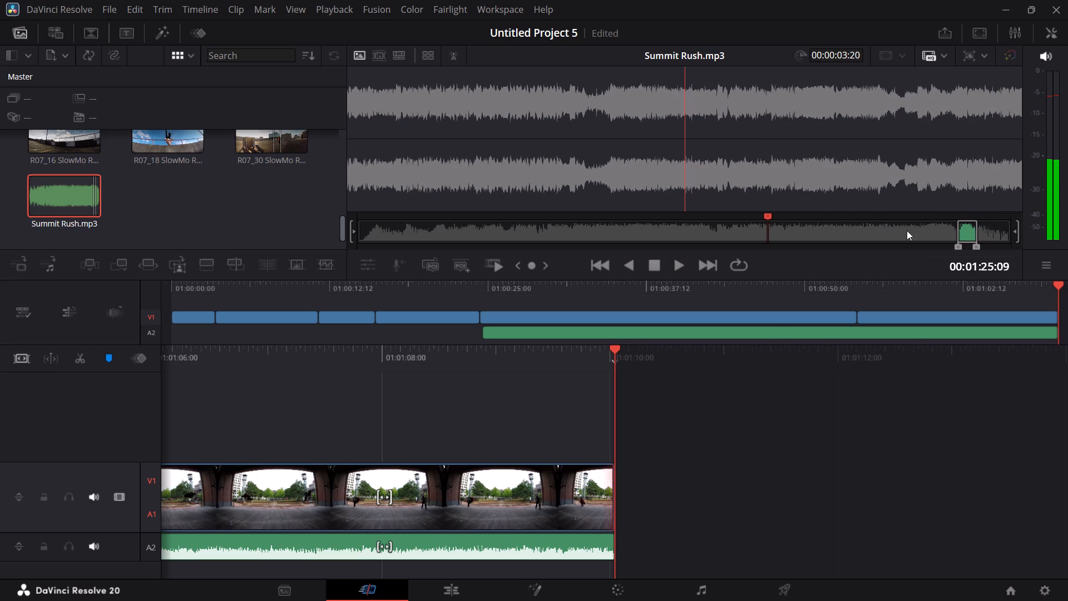
left_click_drag(939, 168, 216, 526)
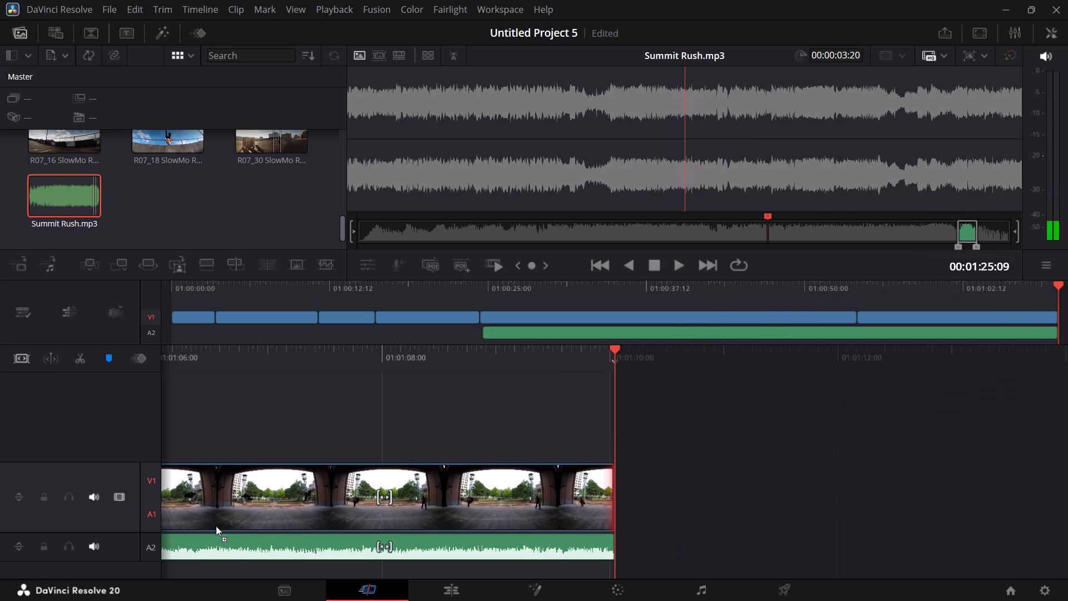
left_click_drag(216, 526, 71, 523)
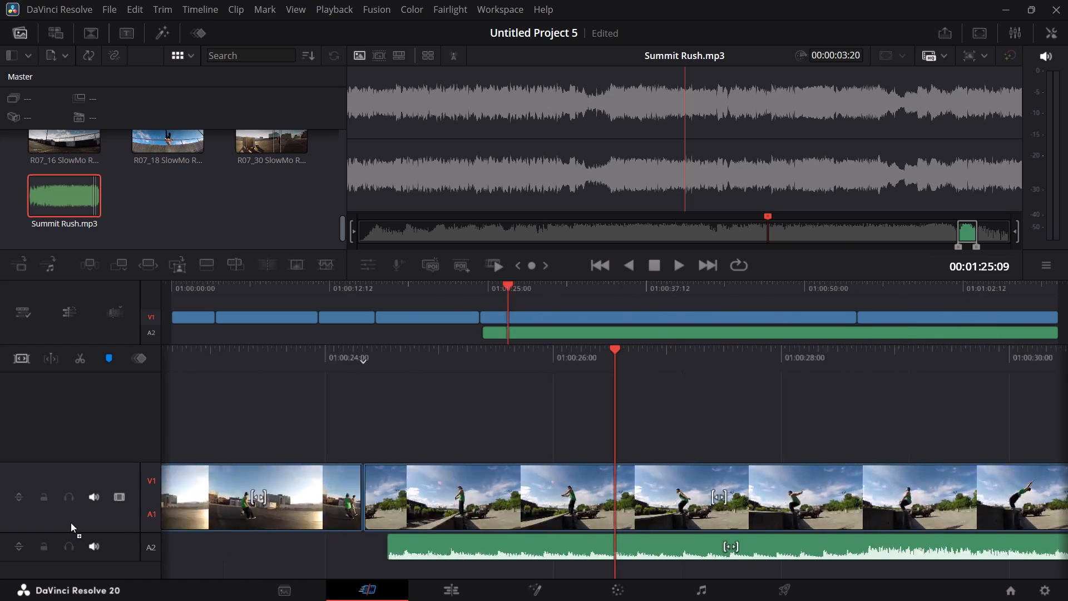
left_click_drag(71, 523, 509, 546)
left_click_drag(553, 543, 384, 546)
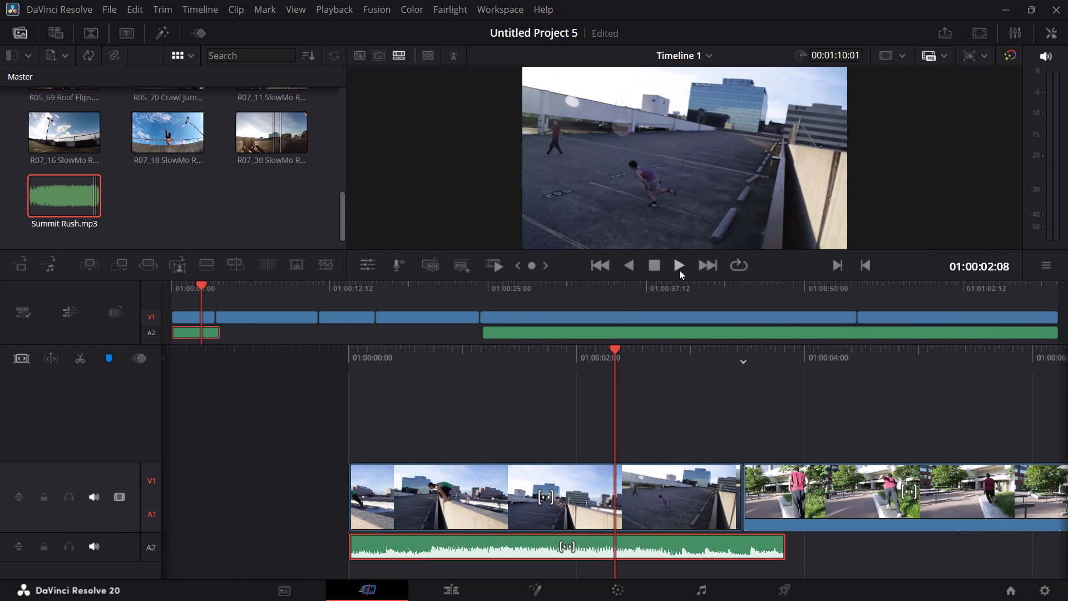
left_click(679, 268)
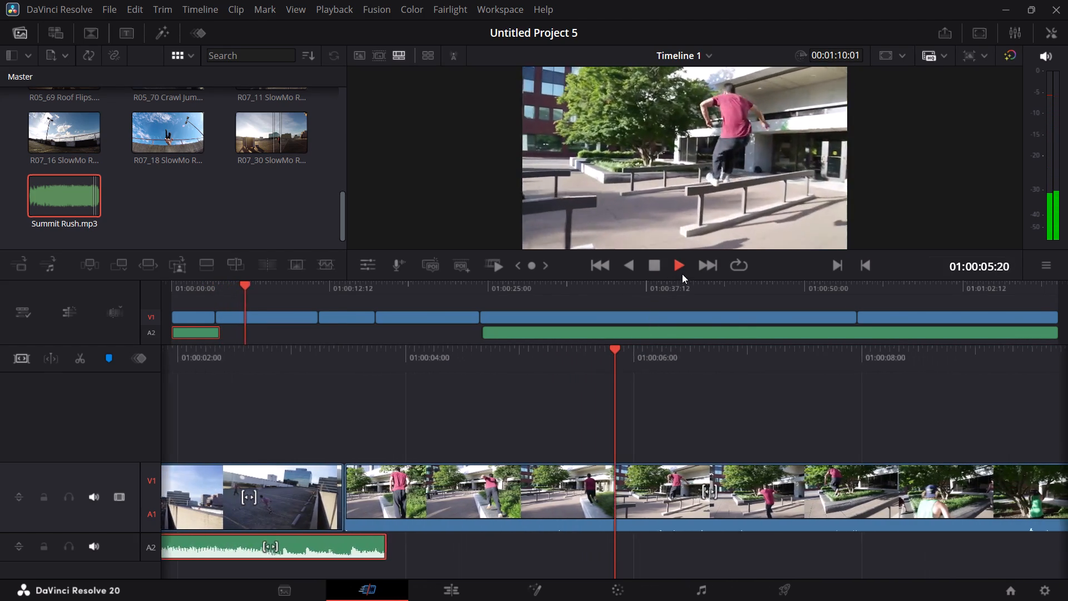
left_click(679, 270)
left_click(656, 267)
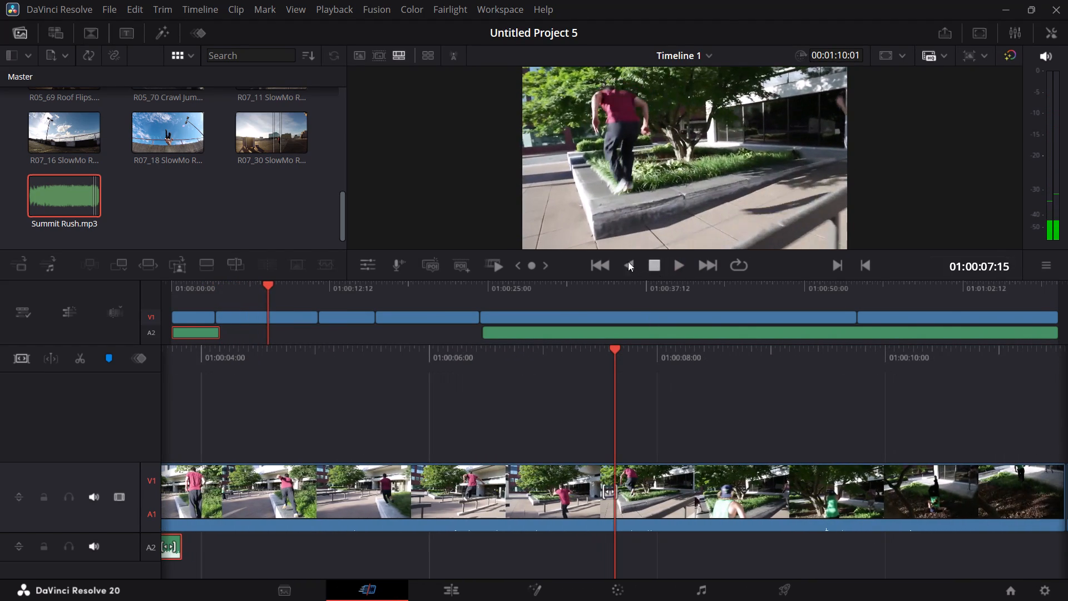
Reopen Summit Rush.mp3 and mark a section of 00:00:10:21, from about 00:00:59 to 00:01:10.
double_click(76, 203)
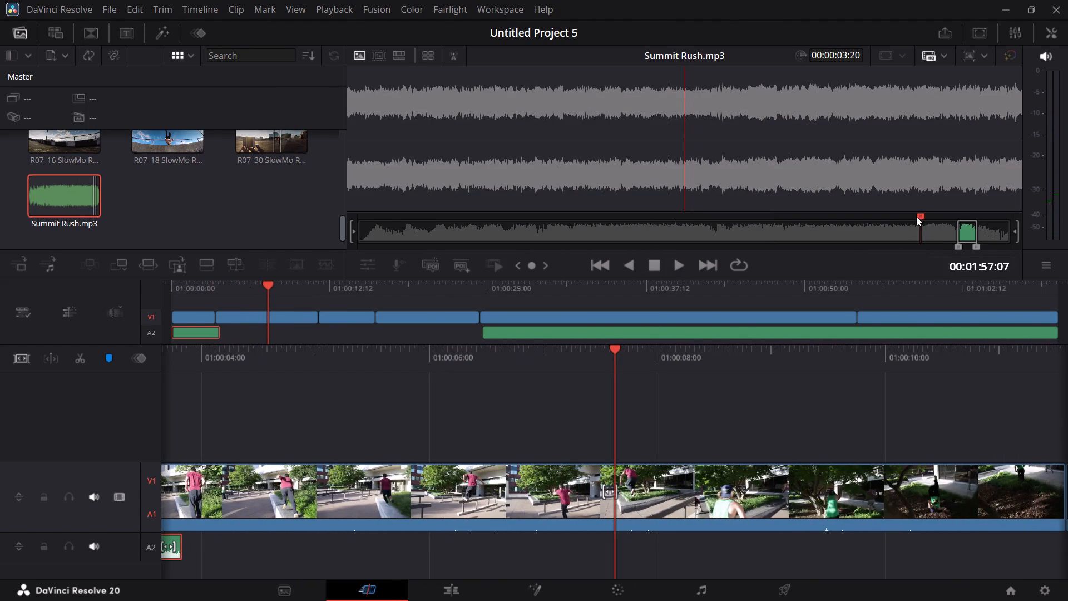
left_click_drag(916, 216, 616, 254)
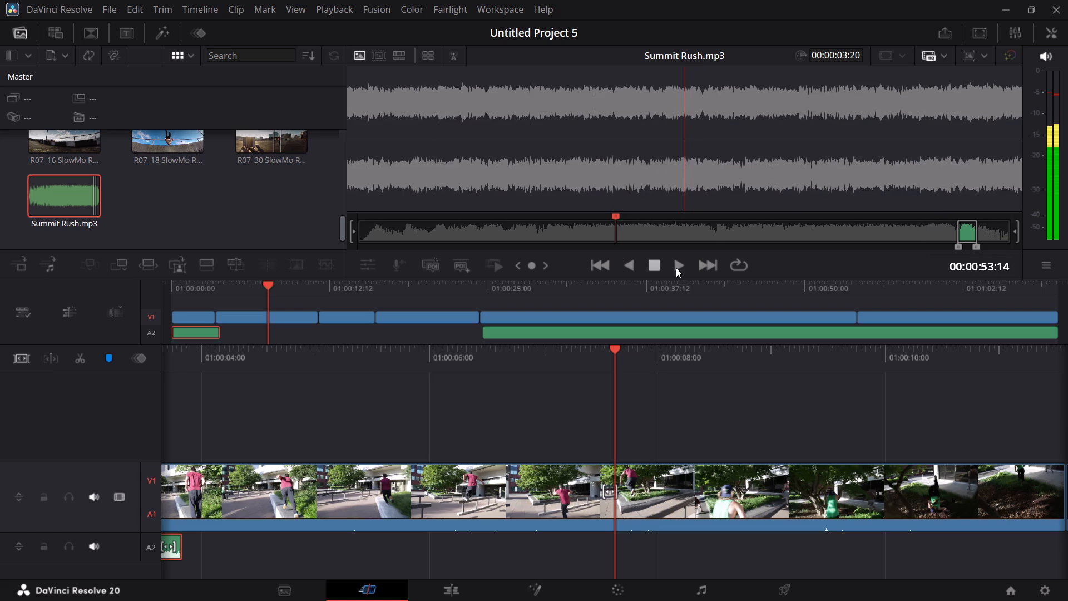
left_click(676, 268)
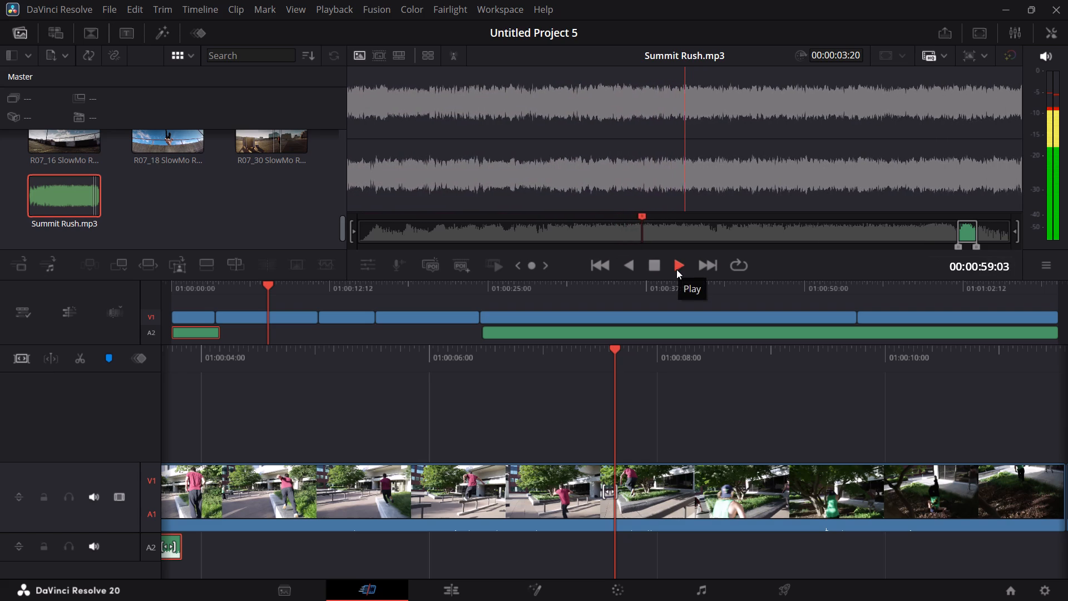
key("i")
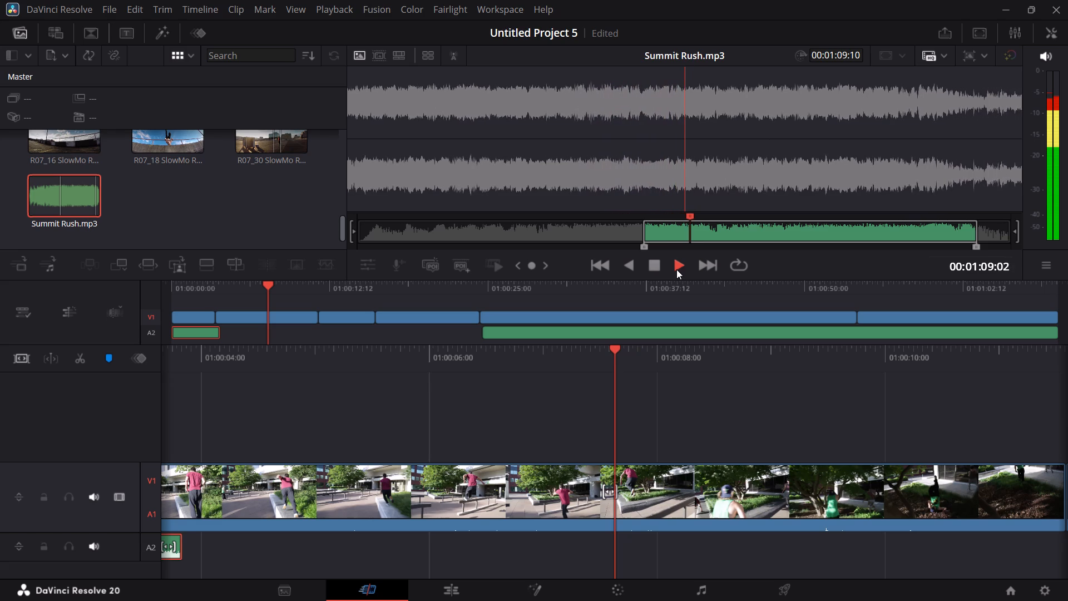
key("o")
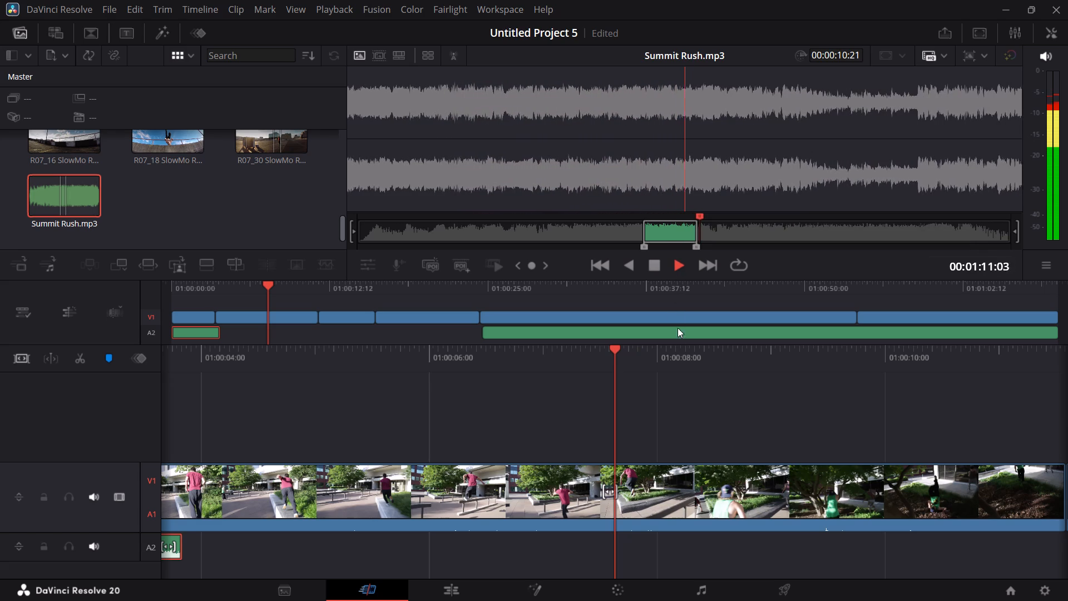
key("space")
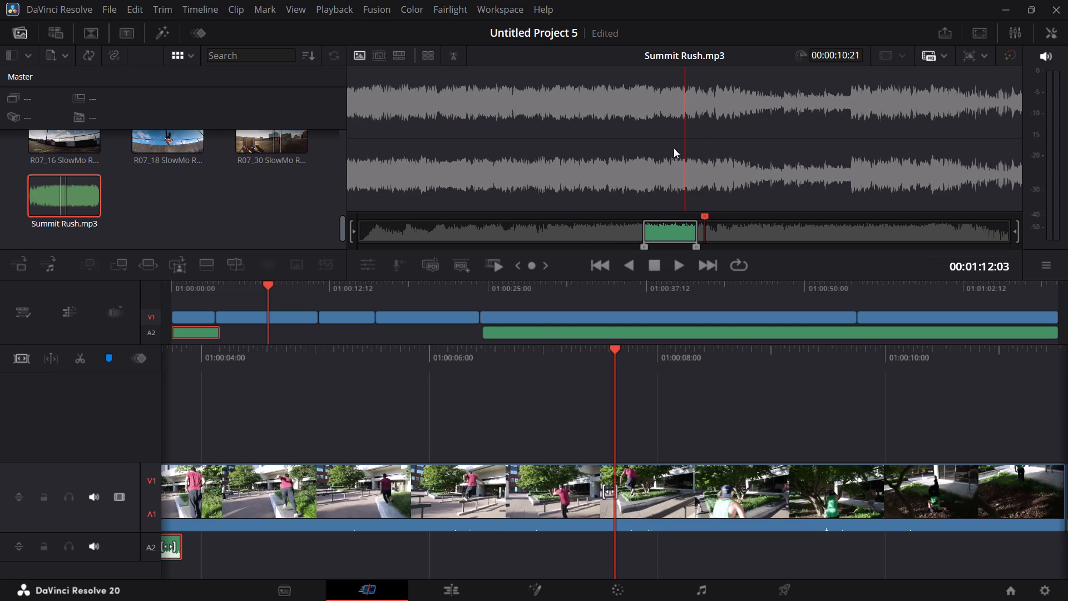
Place the newly marked music section on audio track A2 at the end of the first music clip.
left_click_drag(675, 143, 221, 530)
left_click_drag(221, 530, 178, 554)
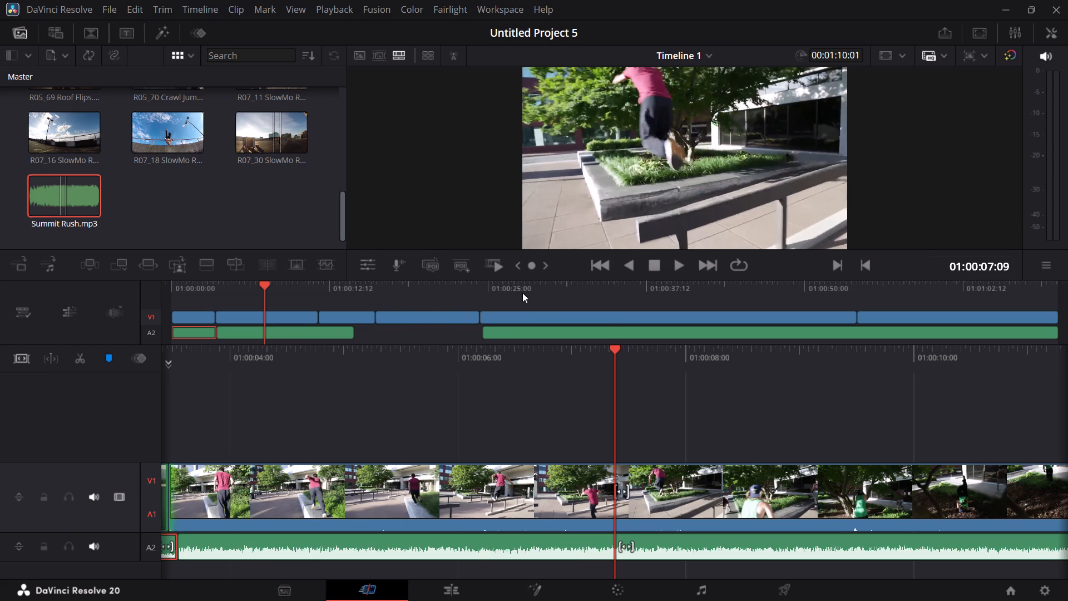
Play the added music and trim its end back to the end of the second video clip.
left_click(684, 264)
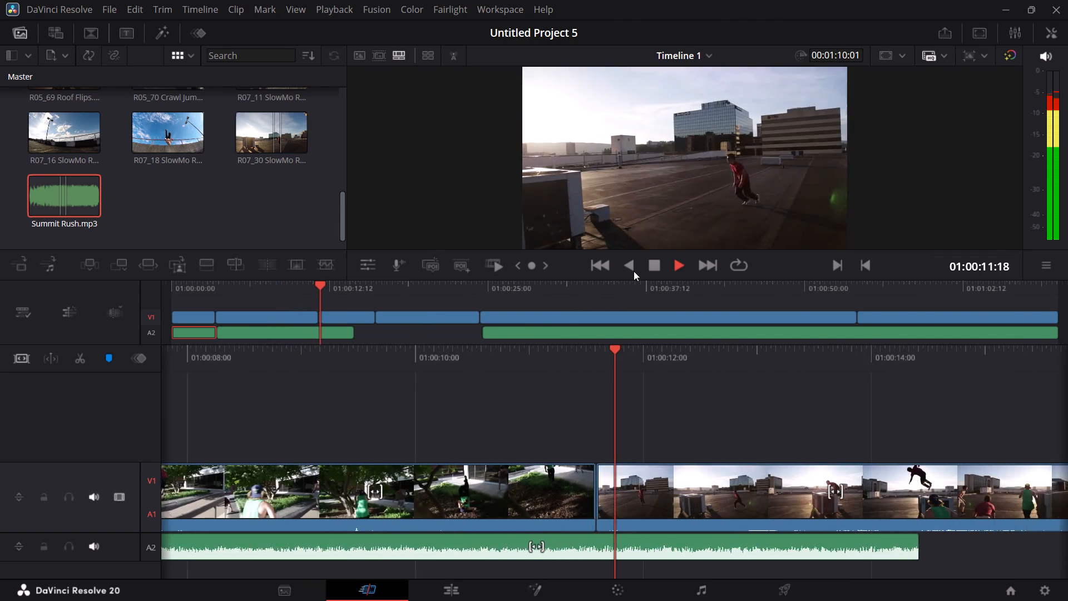
left_click(646, 264)
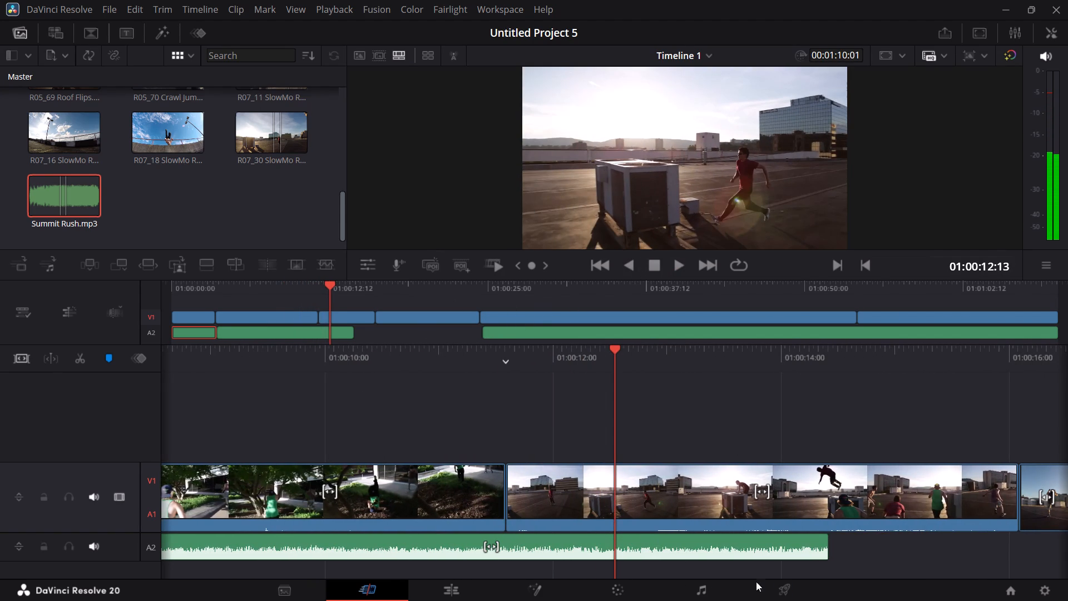
left_click_drag(828, 548, 669, 570)
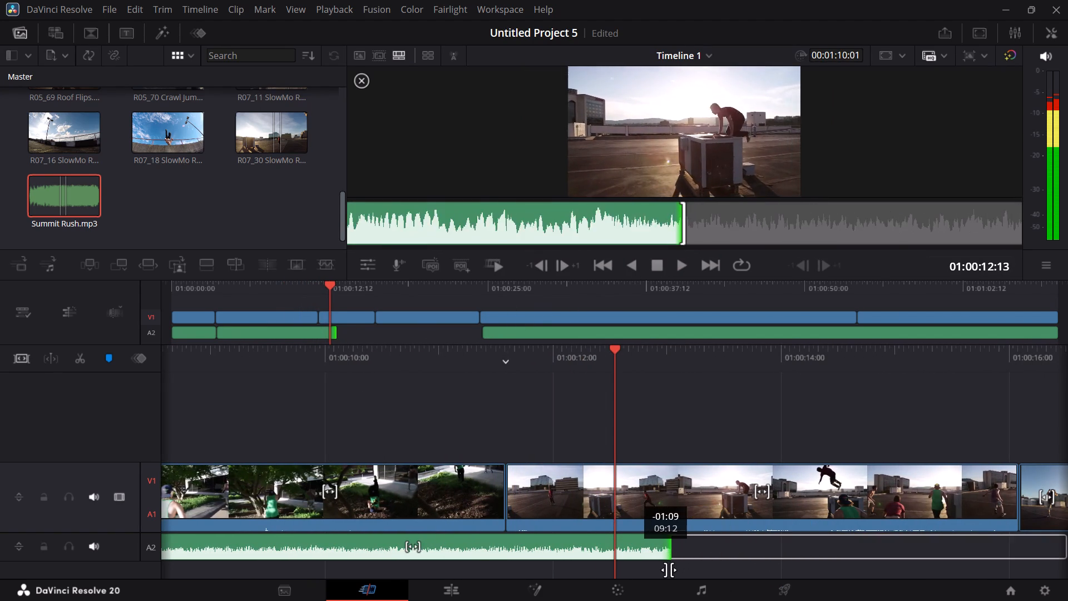
left_click_drag(669, 570, 607, 571)
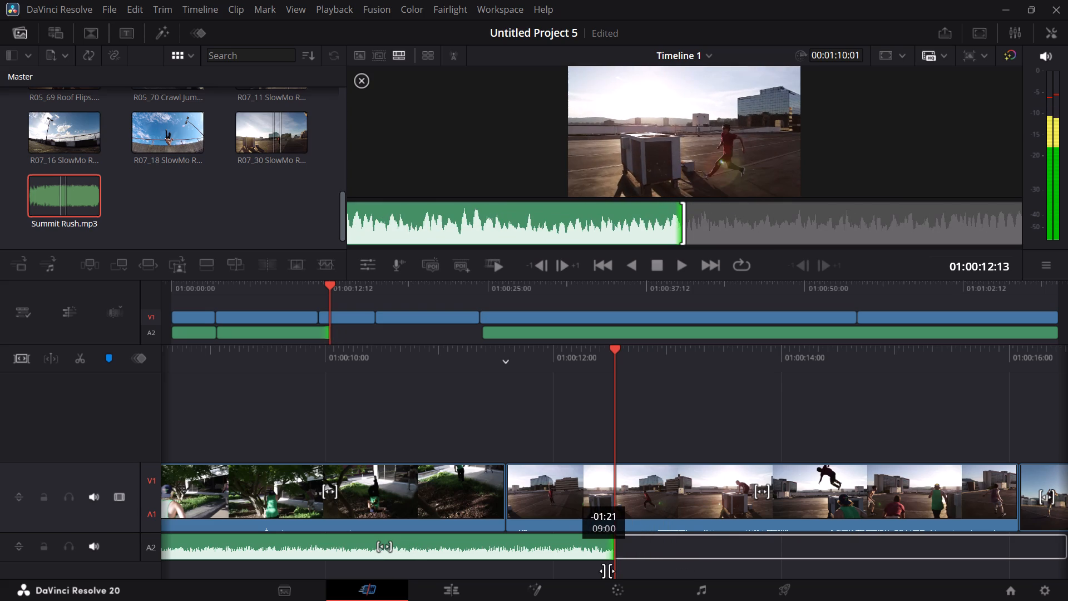
left_click_drag(607, 571, 505, 560)
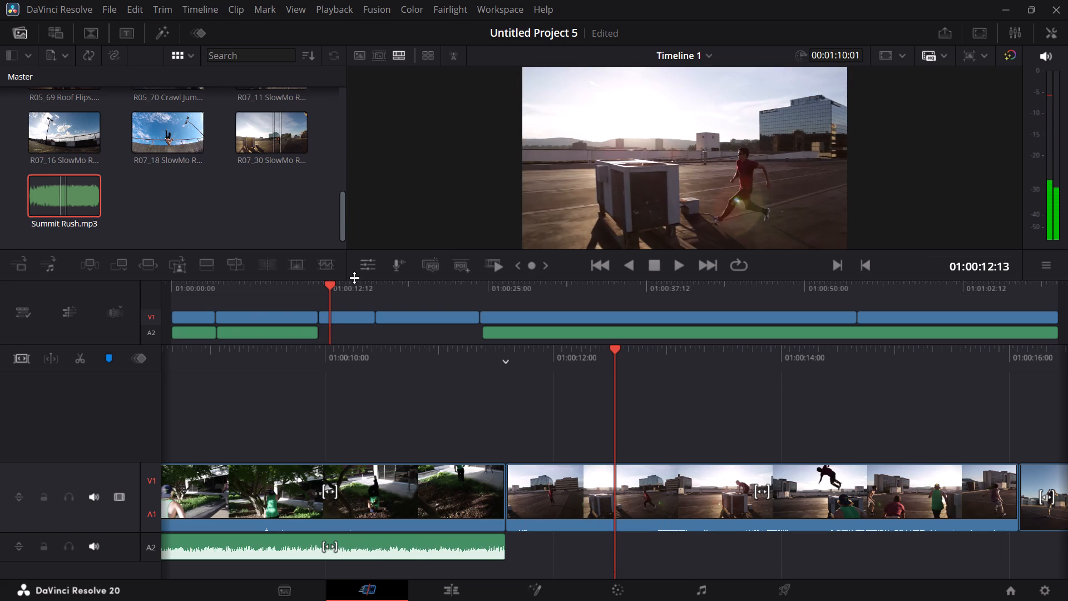
Play the opening seconds of the timeline and cut the first music clip from audio track A2.
left_click_drag(327, 284, 249, 306)
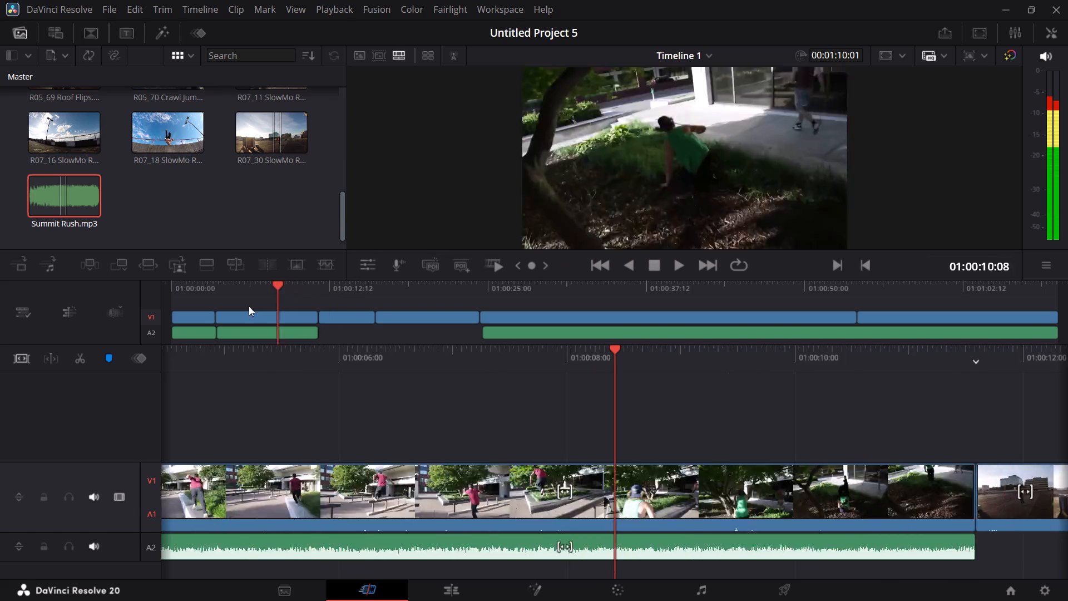
left_click_drag(249, 306, 160, 328)
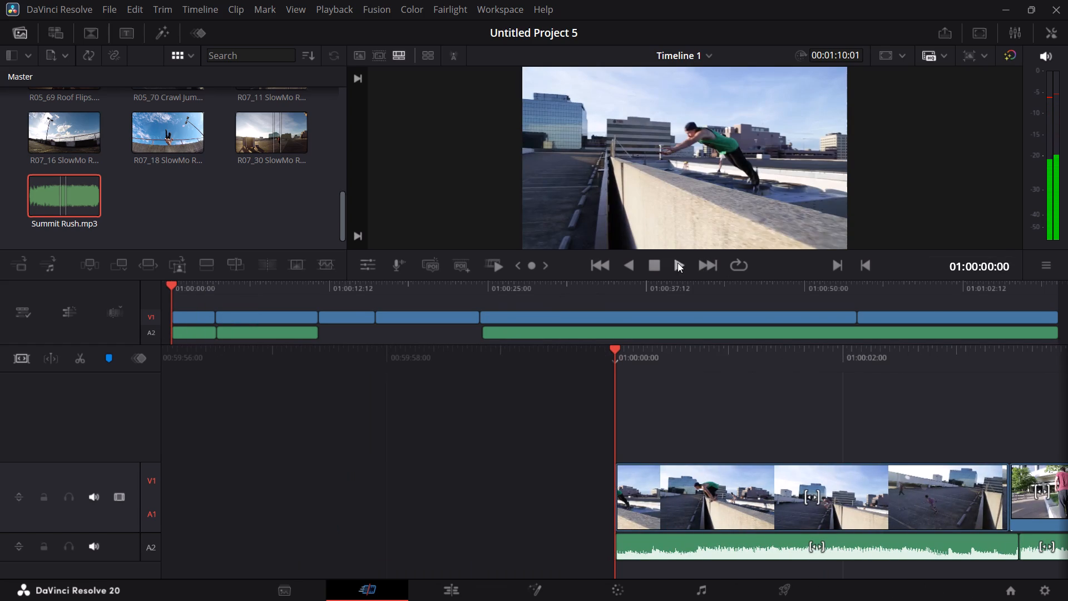
left_click(675, 264)
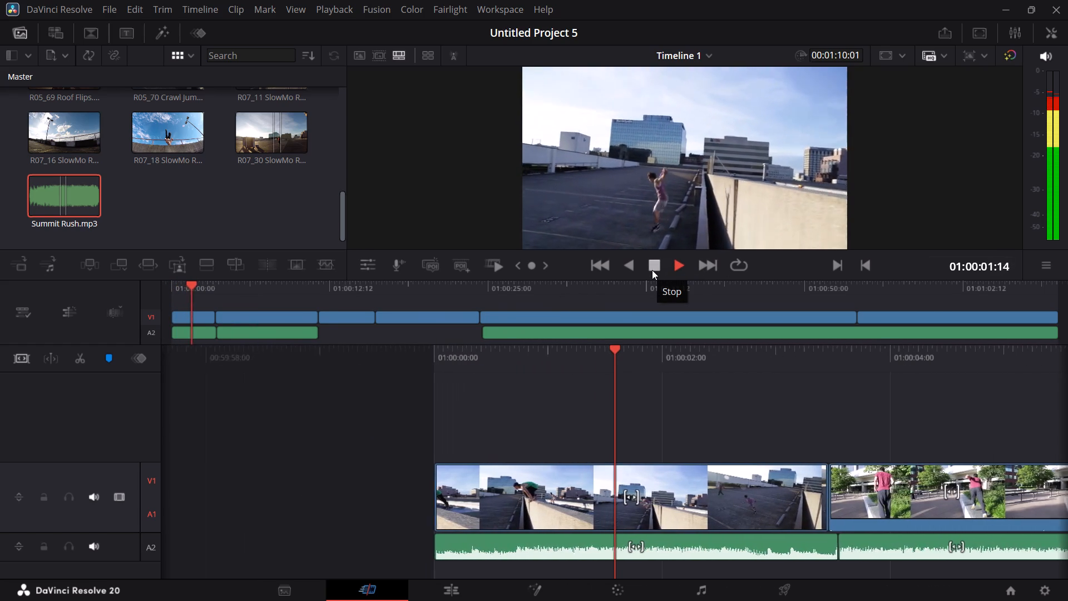
left_click(657, 269)
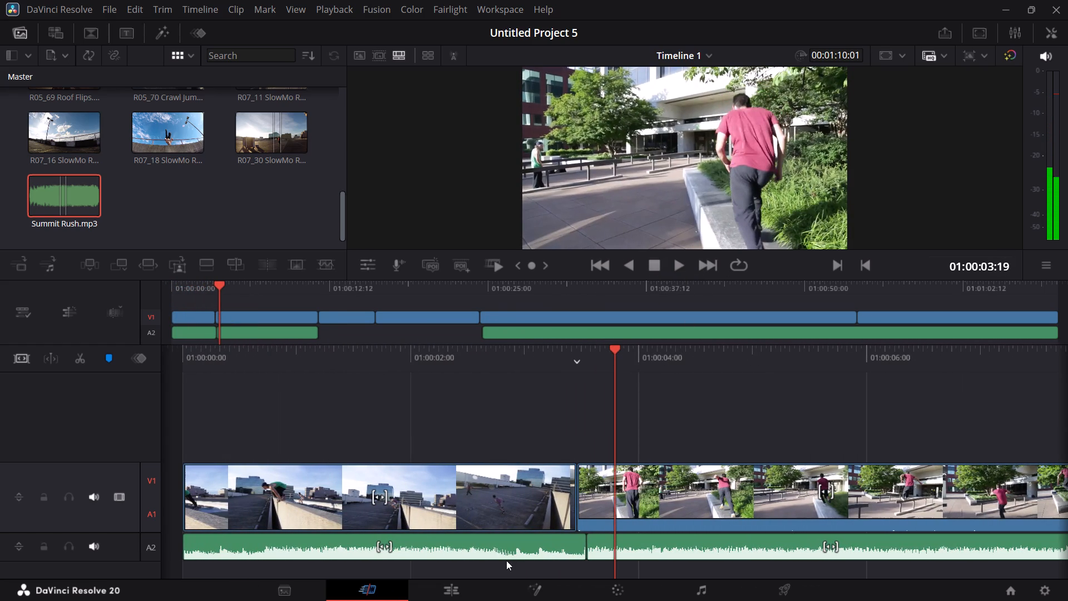
right_click(500, 550)
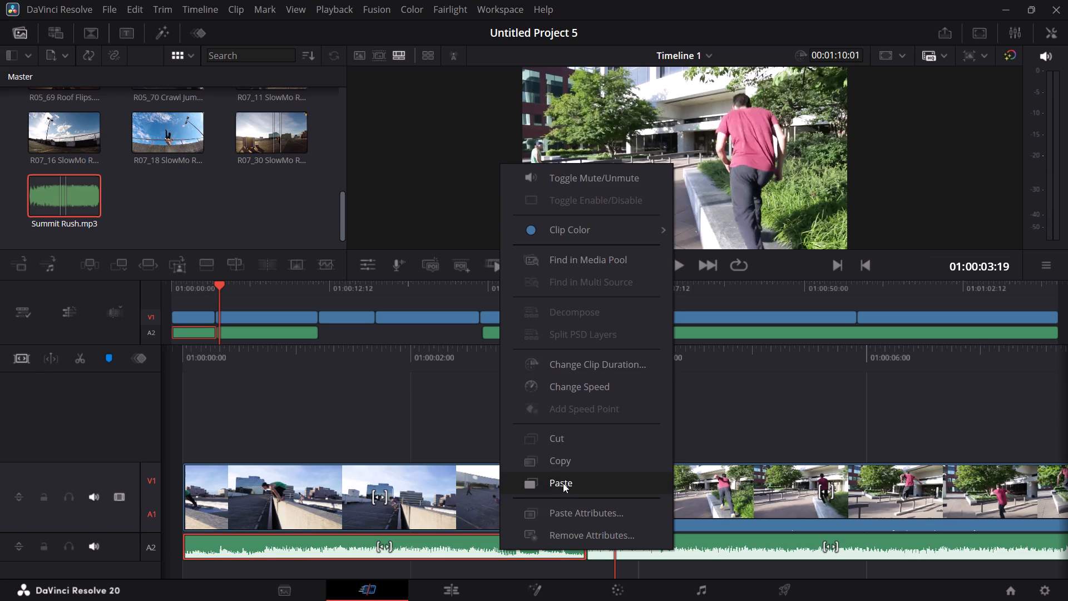
left_click(561, 464)
right_click(482, 554)
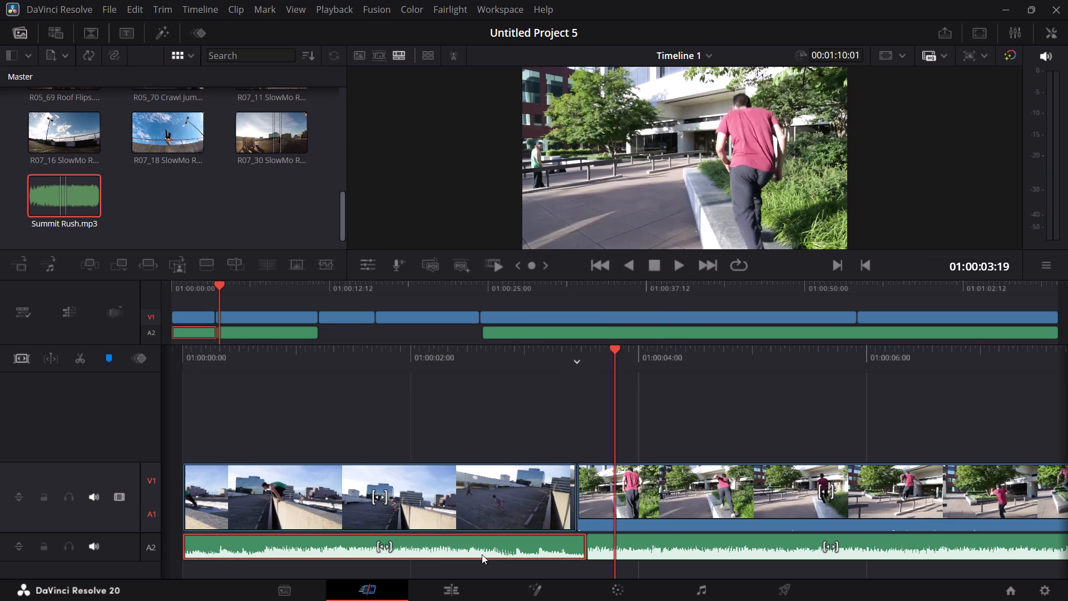
left_click(537, 446)
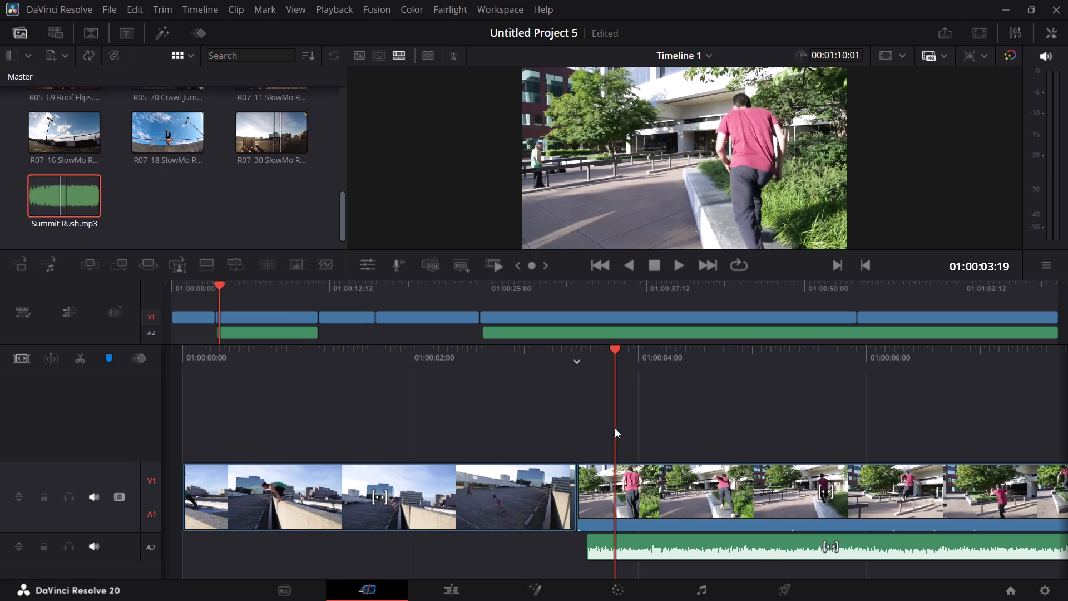
Shift the remaining first music clip on audio track A2 earlier so it starts with the second video clip.
left_click_drag(671, 543, 667, 545)
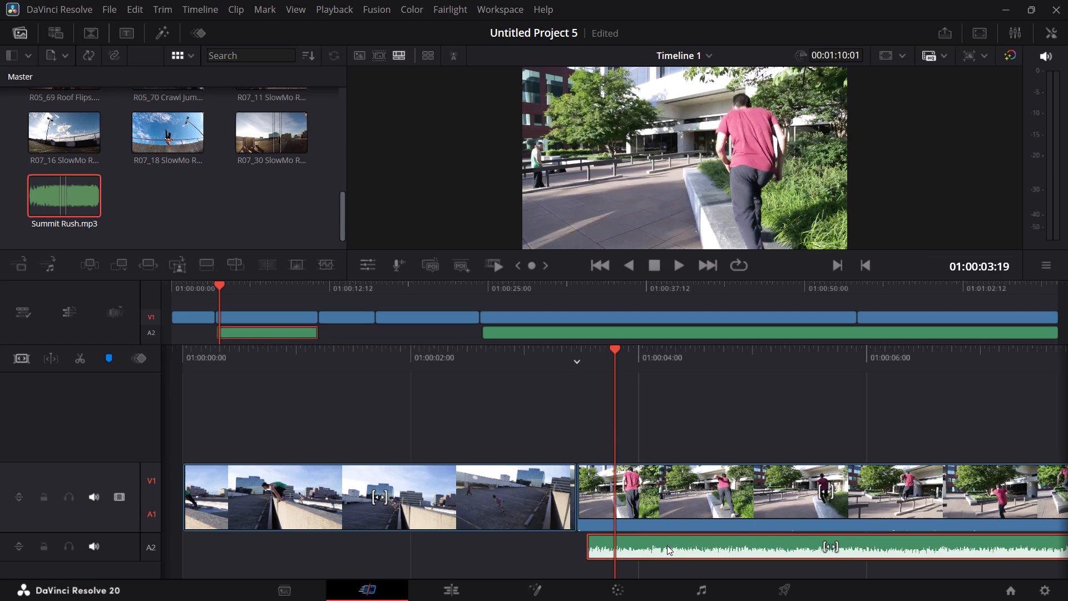
left_click_drag(667, 545, 658, 545)
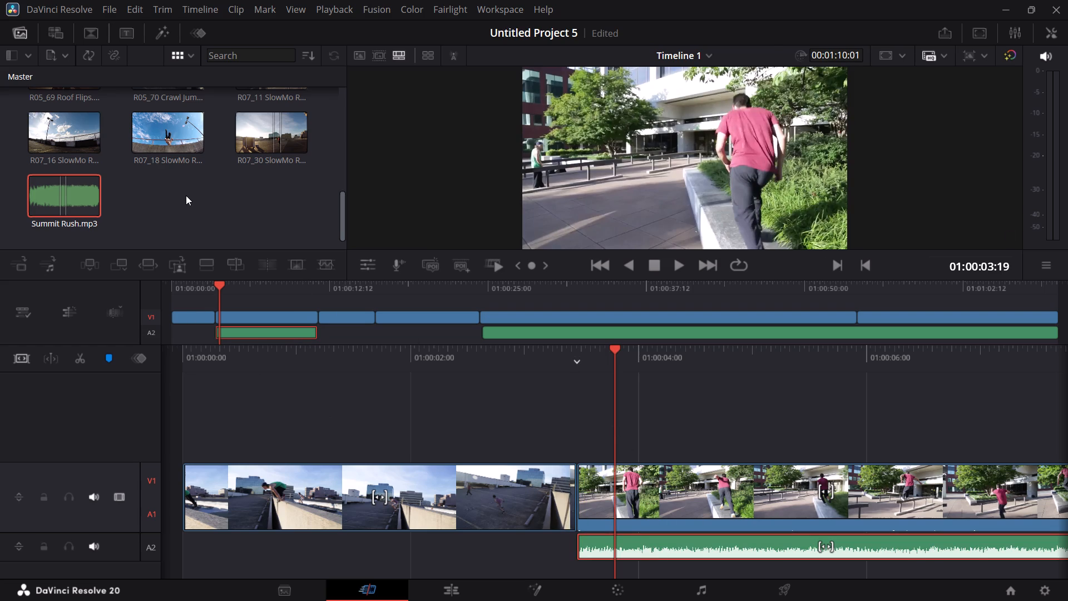
Find Parkour Score.wav in the media pool and open it for source viewing.
scroll(186, 195, "up", 2)
scroll(186, 195, "down", 2)
scroll(186, 195, "up", 1)
scroll(186, 195, "down", 1)
scroll(186, 195, "up", 4)
scroll(186, 194, "down", 7)
scroll(186, 194, "up", 3)
scroll(186, 194, "down", 3)
scroll(186, 194, "up", 12)
scroll(191, 186, "down", 4)
scroll(191, 186, "up", 1)
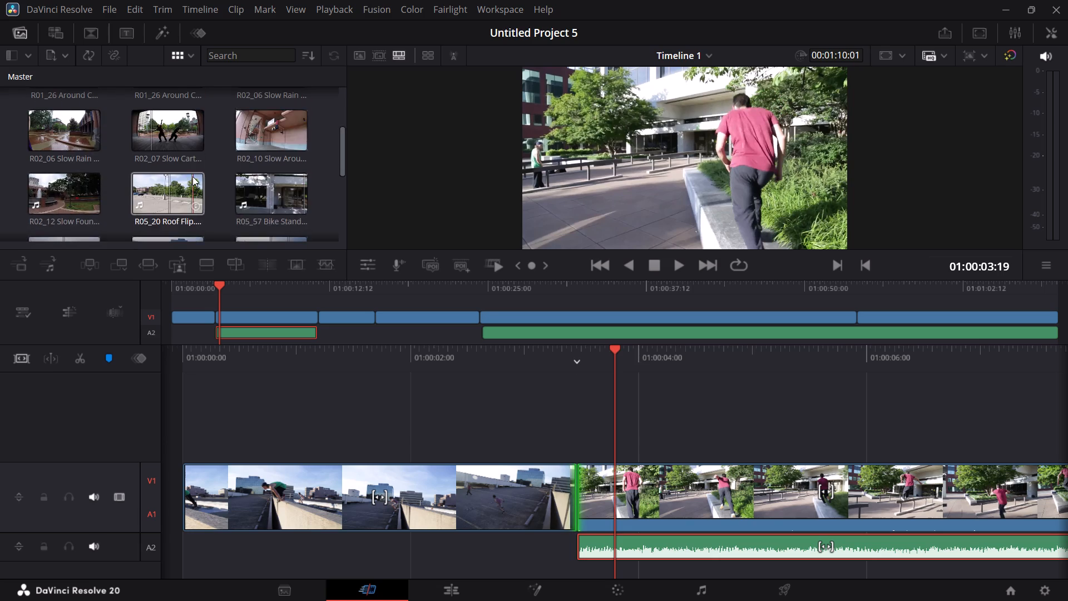
scroll(192, 176, "up", 5)
scroll(192, 176, "down", 5)
scroll(192, 176, "up", 4)
scroll(192, 176, "down", 1)
scroll(192, 176, "up", 4)
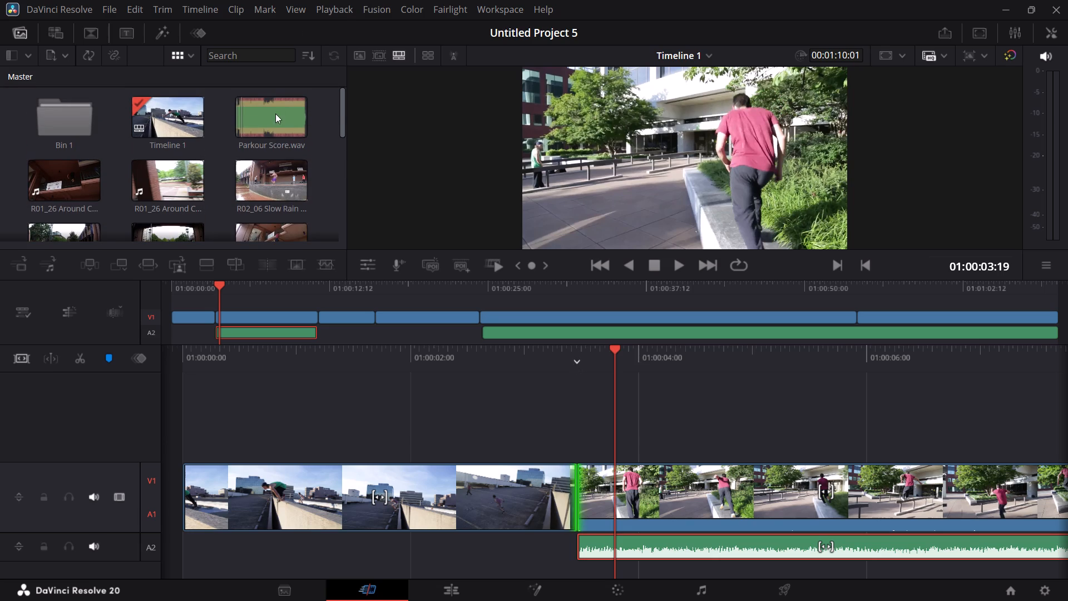
double_click(275, 115)
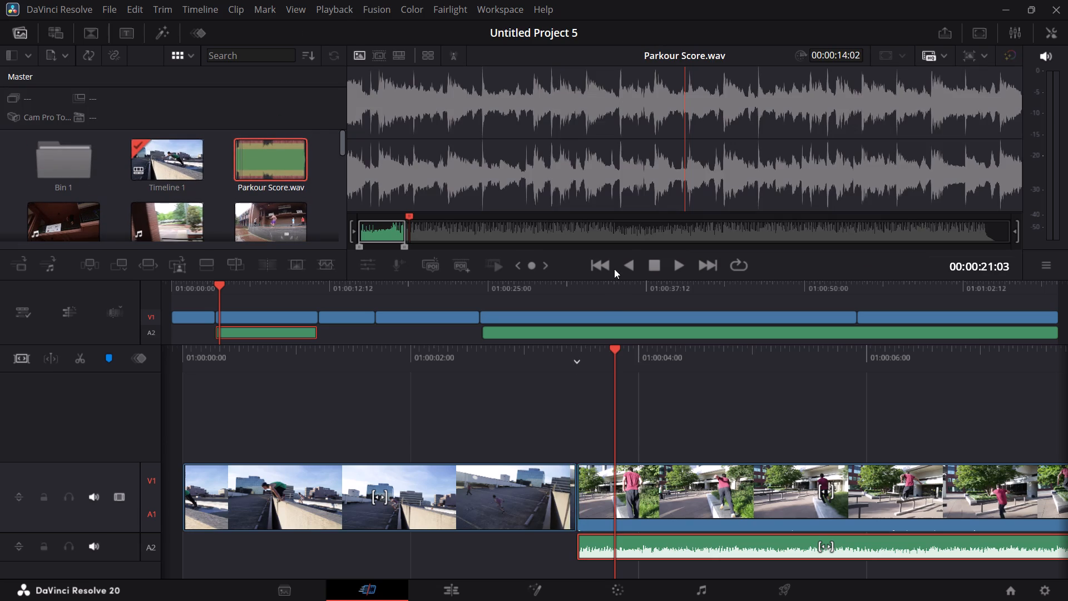
Listen to Parkour Score.wav from 00:00:21:03 to about 00:00:28, stepping back through frames to look for a starting beat.
left_click(677, 267)
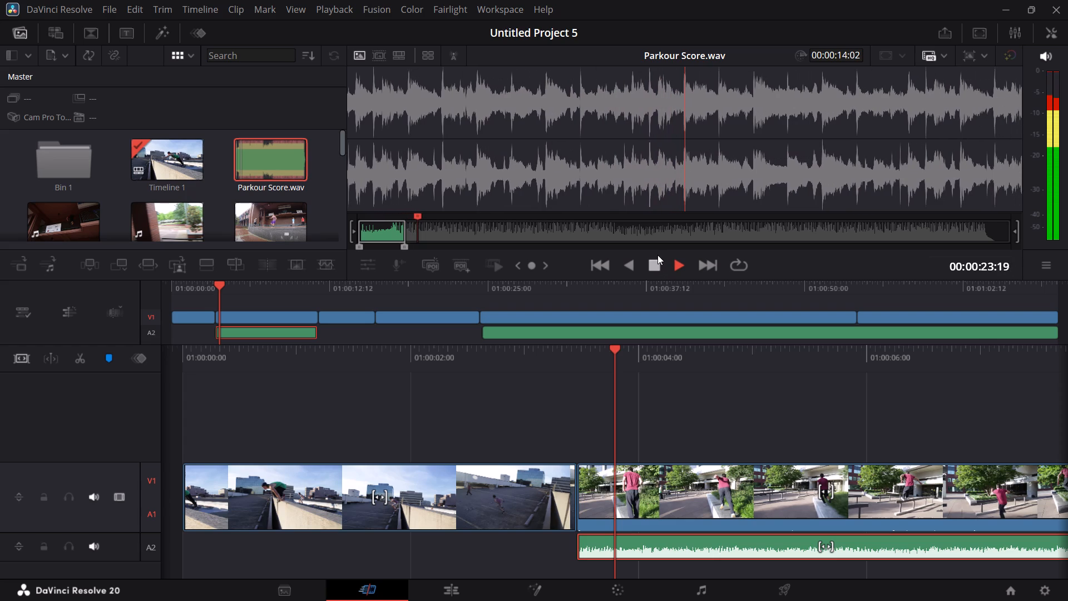
key("Left")
key("Left")
key("Left")
key("Left")
key("Left")
key("Left")
key("Left")
key("Left")
key("Left")
key("Left")
key("Left")
key("Left")
key("Left")
key("Left")
key("Left")
key("Left")
key("Left")
key("Left")
key("Left")
key("Left")
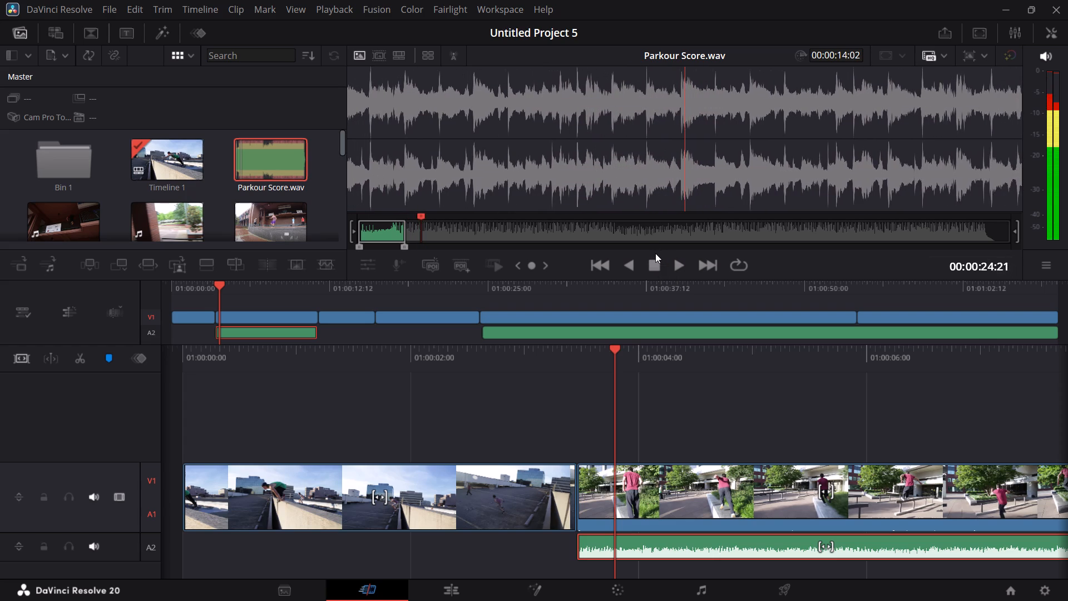
key("Left")
key("Left")
key("Left")
key("Left")
key("Left")
key("Left")
key("Left")
key("Left")
key("Left")
key("Left")
key("Left")
key("Left")
key("Left")
key("Left")
key("Left")
key("Left")
key("Left")
key("Left")
key("Left")
key("Left")
key("Left")
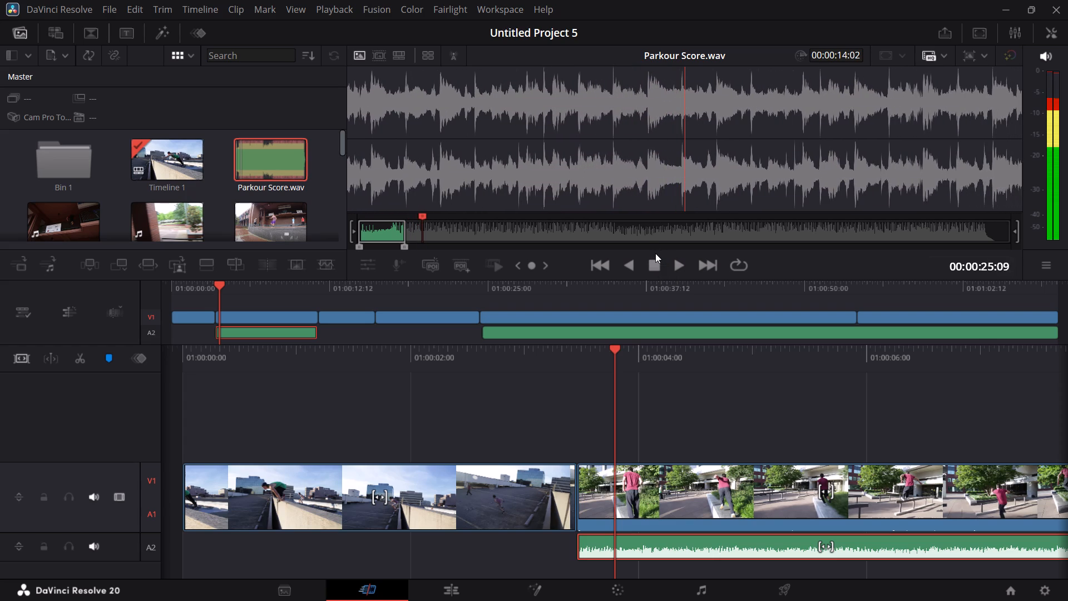
key("Left")
key("Left")
key("Left")
key("Left")
key("Left")
key("Left")
key("Left")
key("Left")
key("Left")
key("Left")
key("Left")
key("Left")
key("Left")
key("Left")
key("Left")
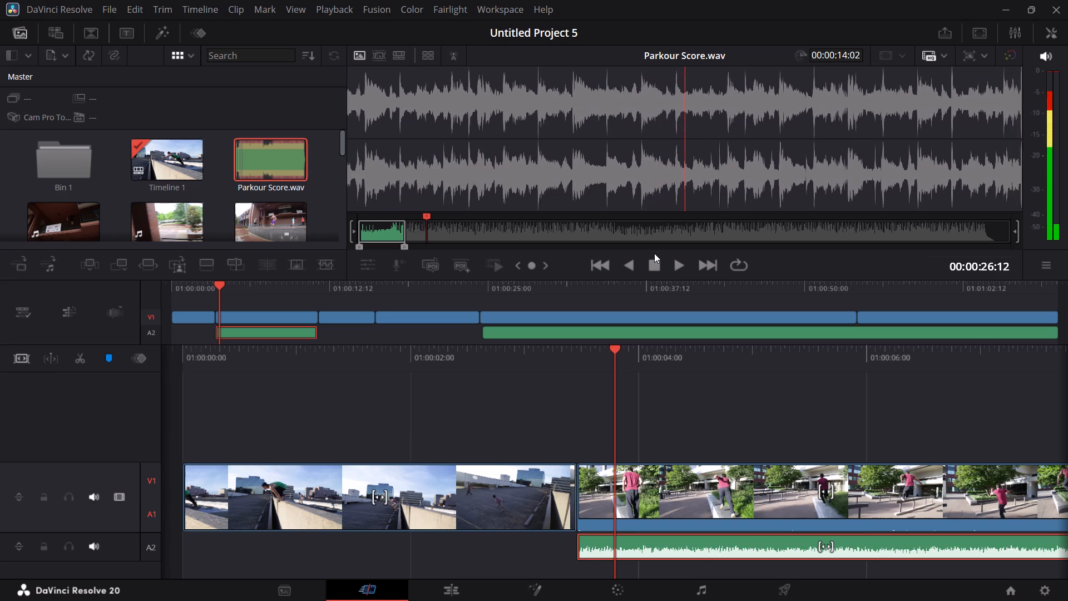
key("Left")
key("Left")
key("Left")
key("Left")
key("Left")
key("Left")
key("Left")
key("Left")
key("Left")
key("Left")
key("Left")
key("Left")
key("Left")
key("Left")
key("Left")
key("Left")
key("Left")
key("Left")
key("Left")
key("Left")
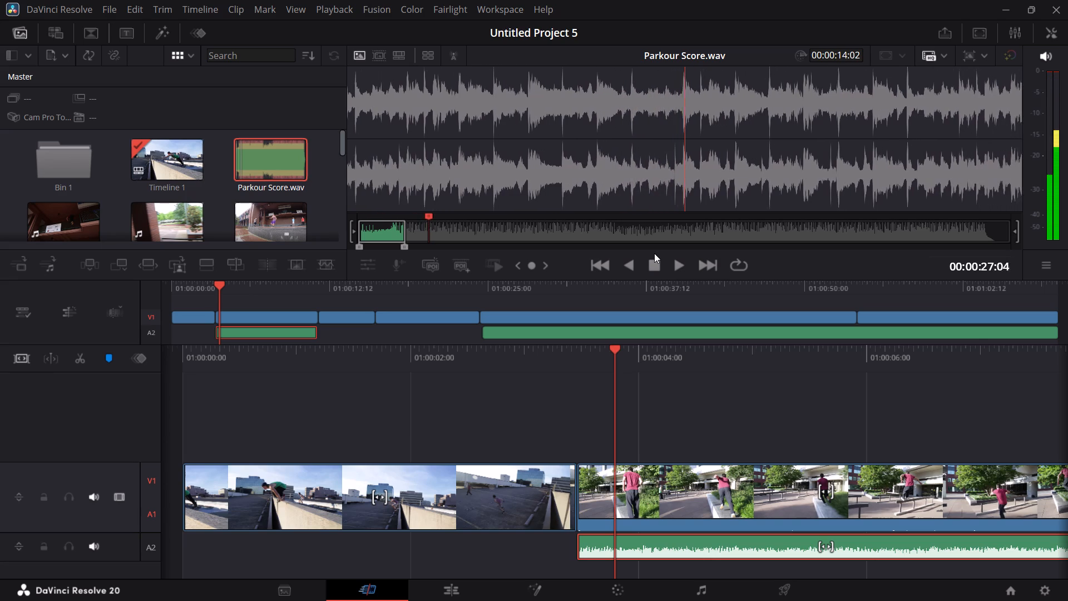
left_click(656, 266)
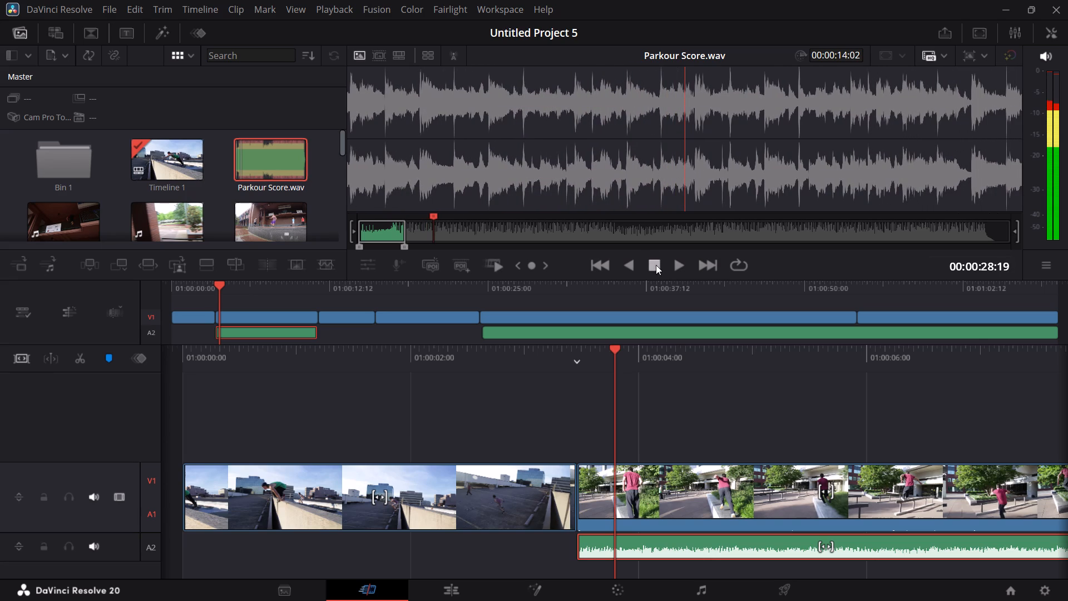
Mark the in point of Parkour Score.wav at 00:00:22:18.
key("Left")
key("Left")
key("Left")
key("Left")
key("Left")
key("Left")
key("Left")
key("Left")
key("Left")
key("Left")
key("Left")
key("Left")
key("Left")
key("Left")
key("Left")
key("Left")
key("Left")
key("Left")
key("Left")
key("Left")
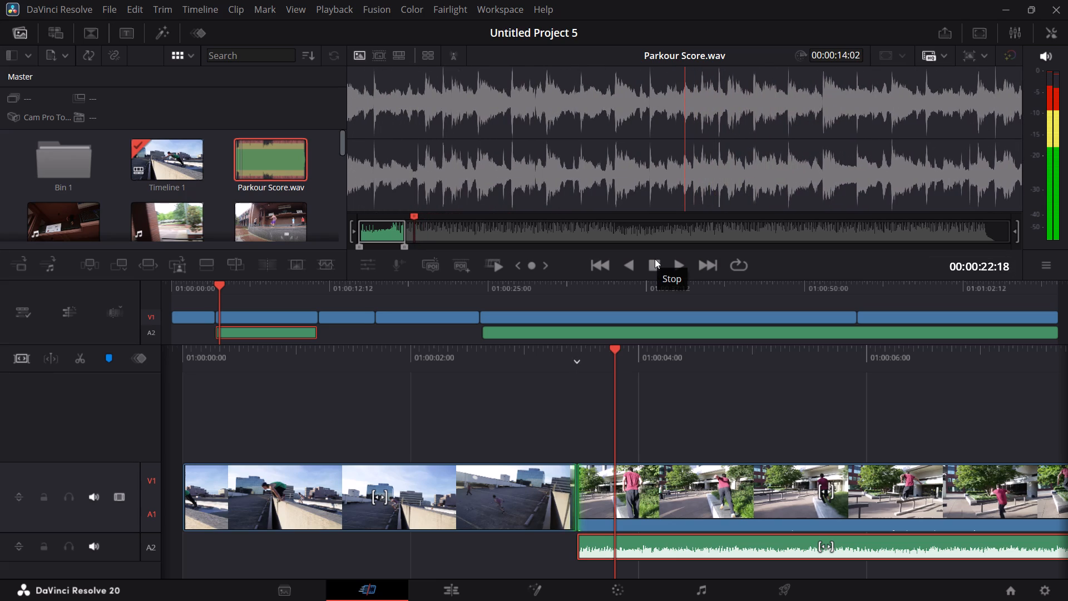
key("i")
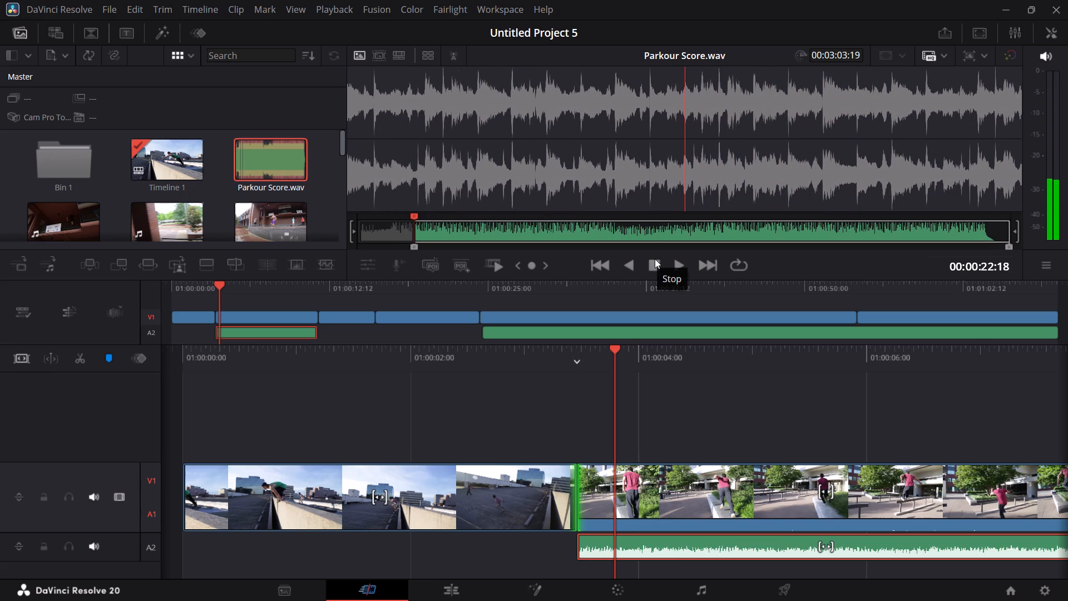
Play Parkour Score.wav from the new in point to listen to the section.
key("space")
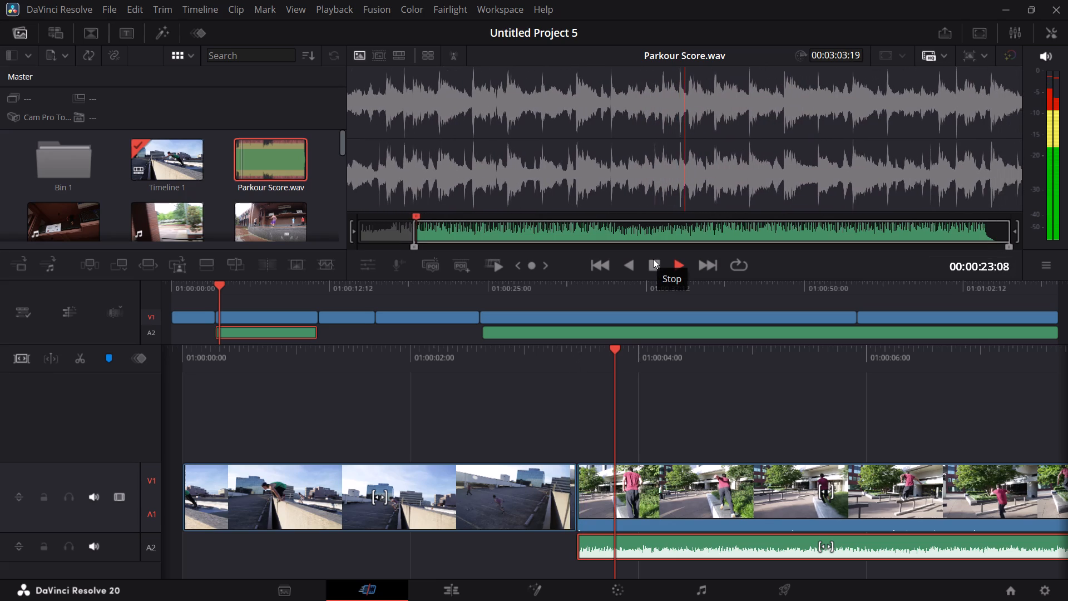
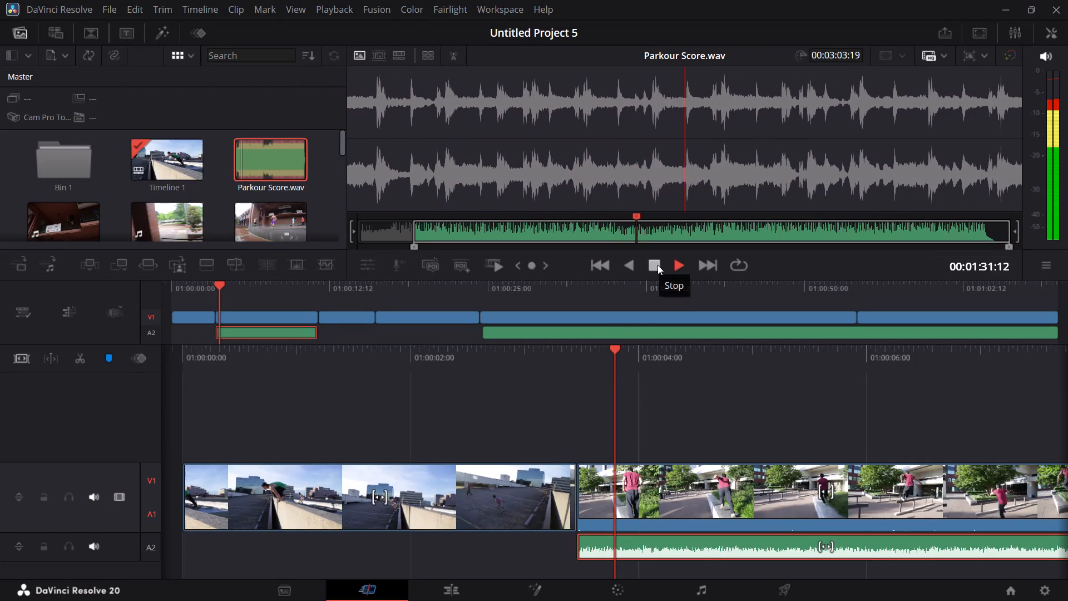
Skip ahead in Parkour Score.wav to about 00:01:46 and listen to that part of the track.
left_click_drag(641, 216, 653, 223)
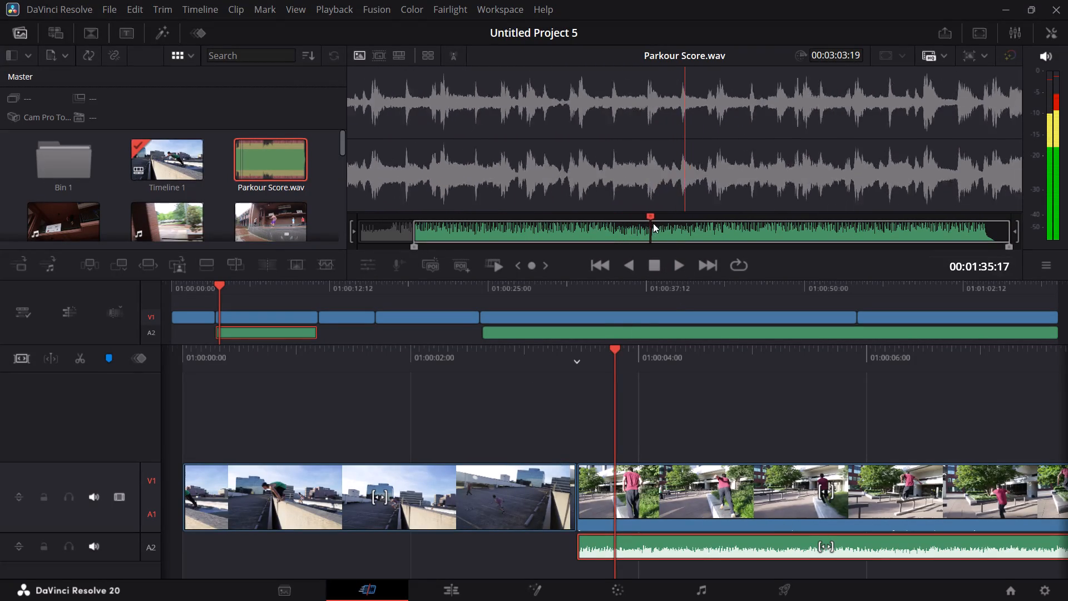
left_click_drag(653, 223, 684, 226)
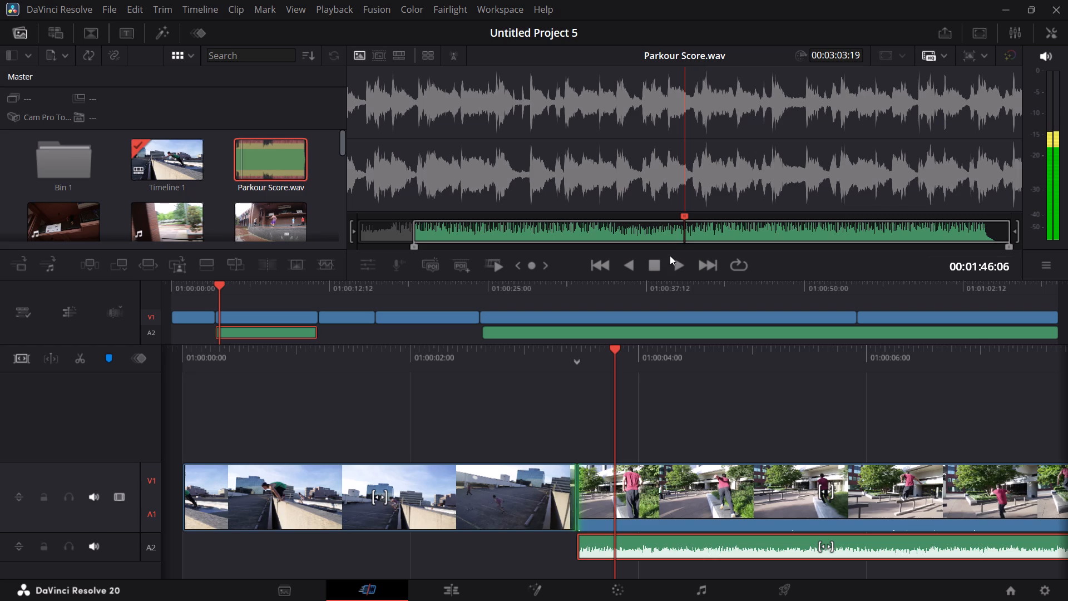
left_click(670, 268)
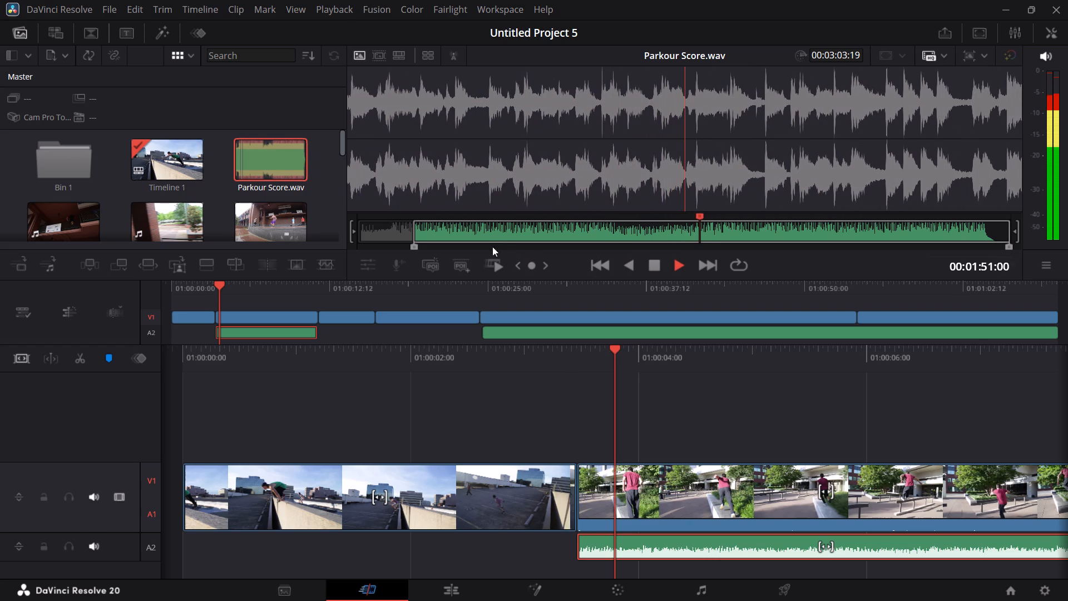
Mark the out point of Parkour Score.wav at 00:00:37:18.
left_click_drag(1008, 243, 988, 243)
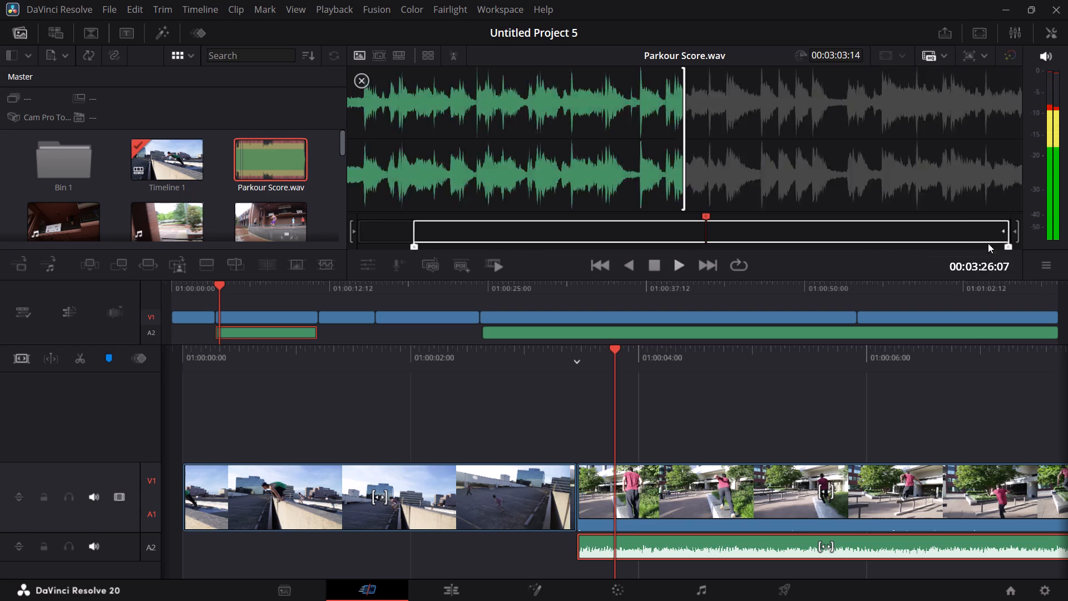
left_click_drag(988, 243, 462, 252)
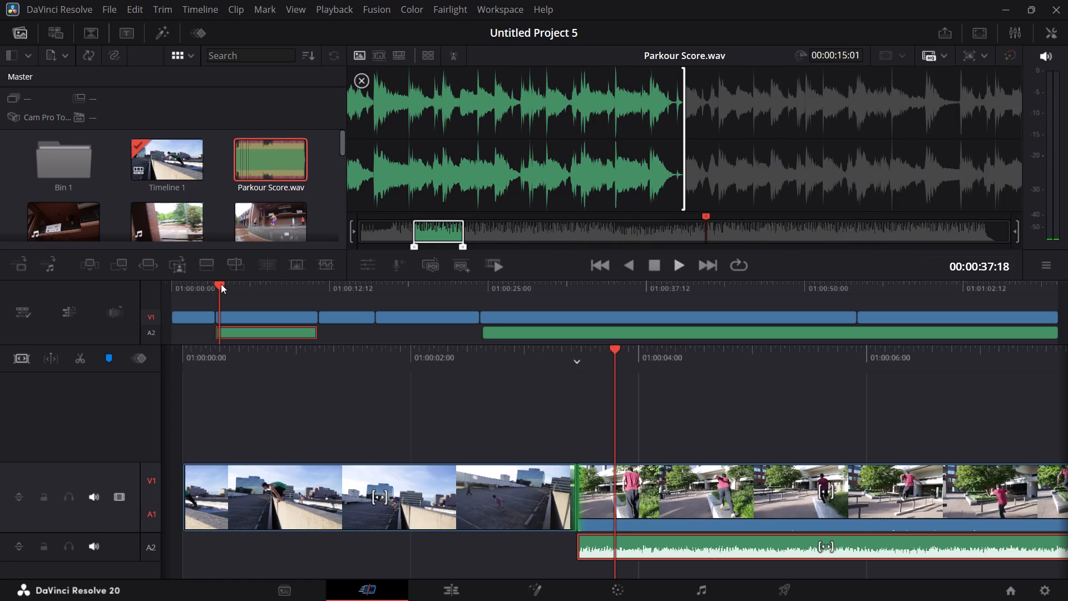
Place the marked section of Parkour Score.wav on track A2 at the start of the timeline, overwriting the existing opening music.
left_click_drag(221, 282, 191, 294)
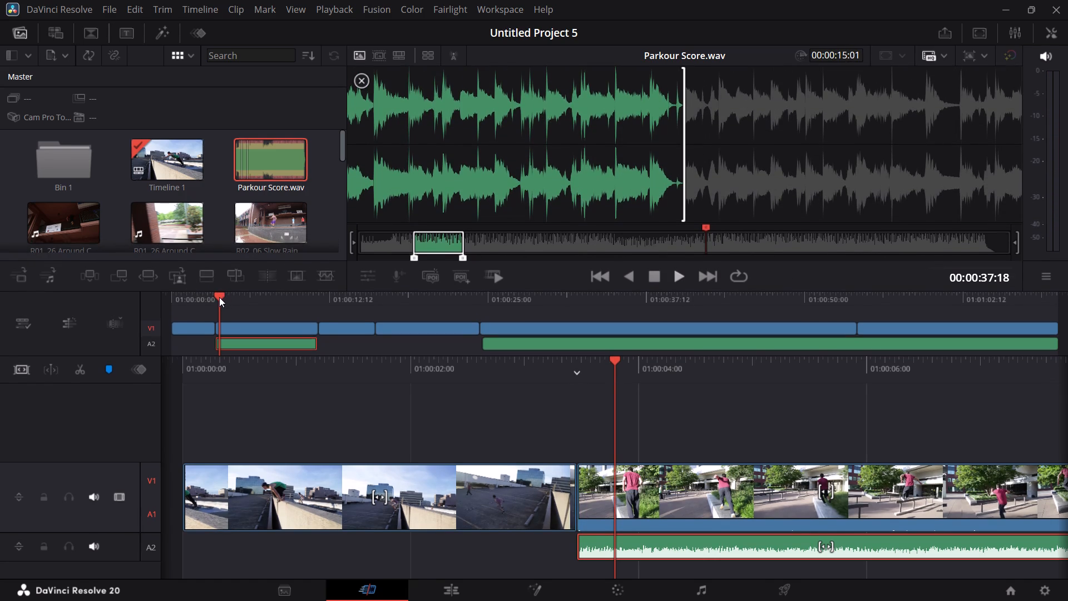
left_click_drag(218, 296, 159, 302)
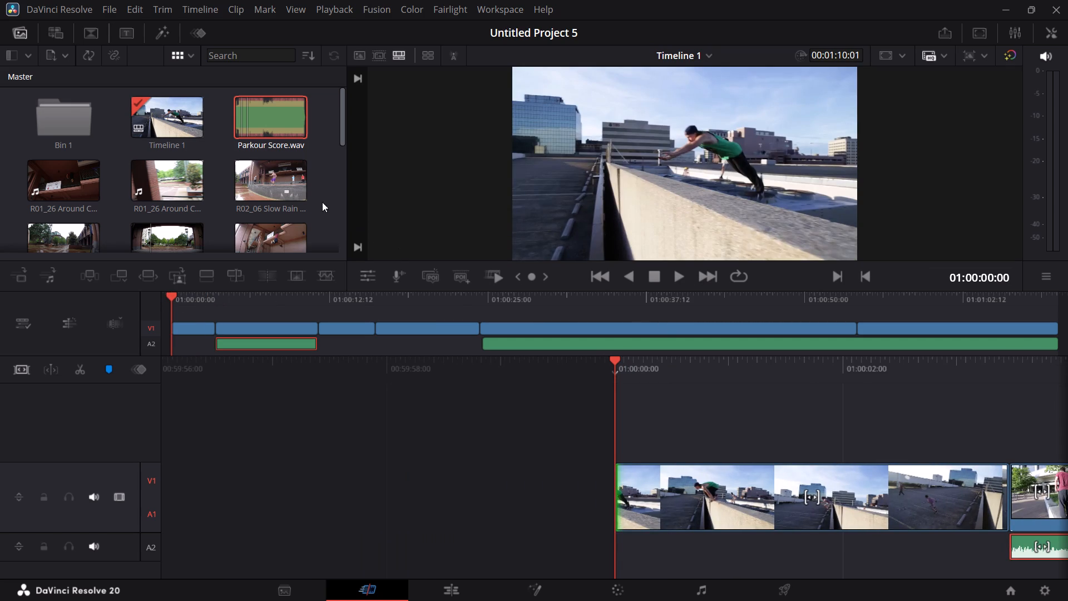
left_click(273, 107)
double_click(269, 114)
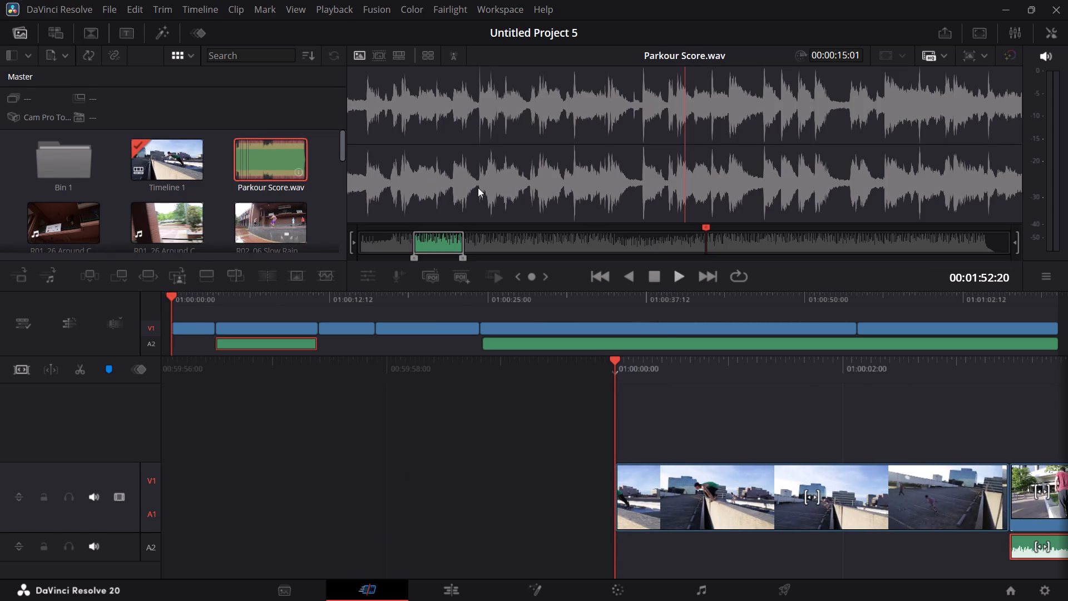
left_click_drag(498, 129, 627, 538)
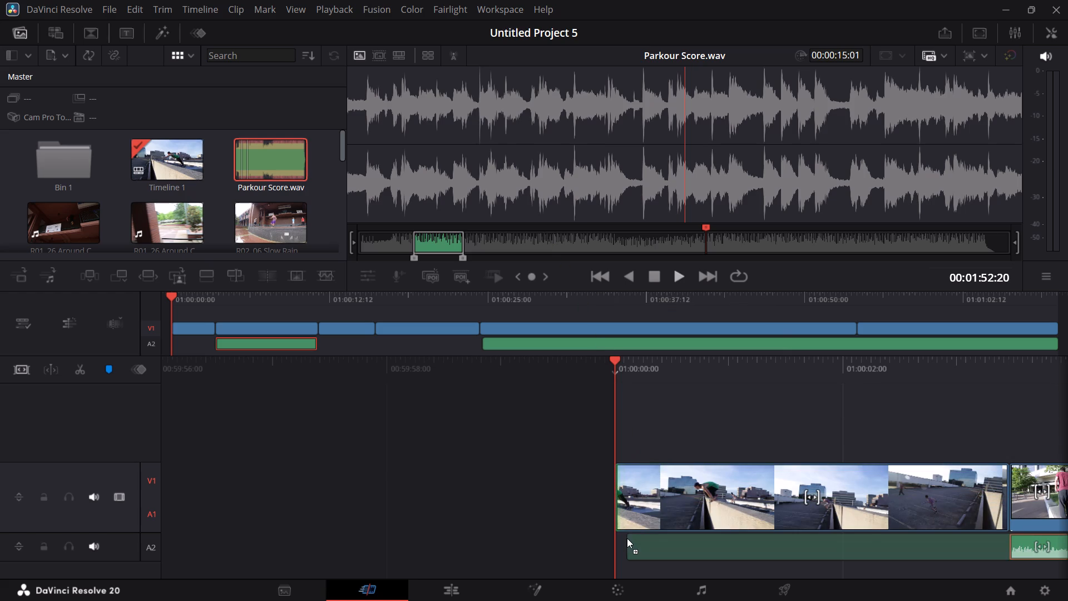
left_click_drag(627, 538, 624, 540)
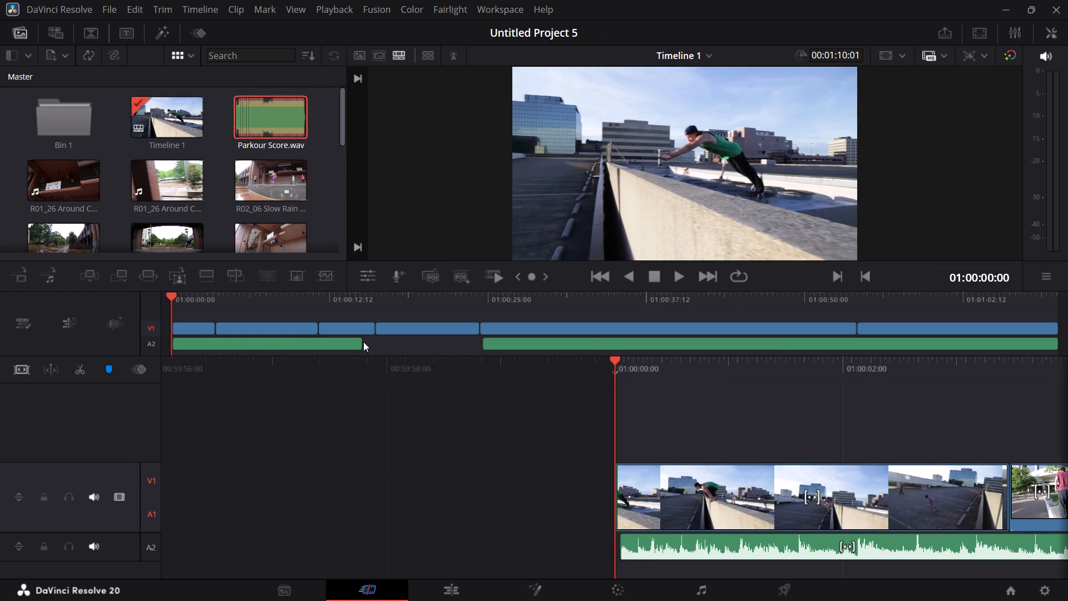
Trim the end of the opening Parkour Score.wav clip to the end of the first video clip, for a duration of 03:10.
left_click_drag(360, 343, 220, 353)
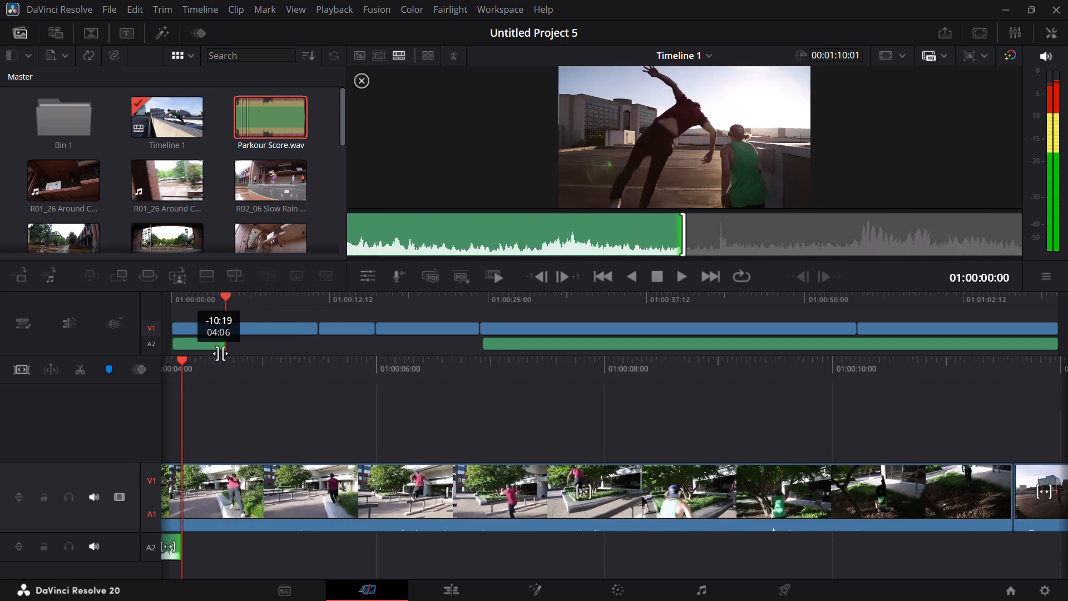
left_click_drag(220, 353, 207, 353)
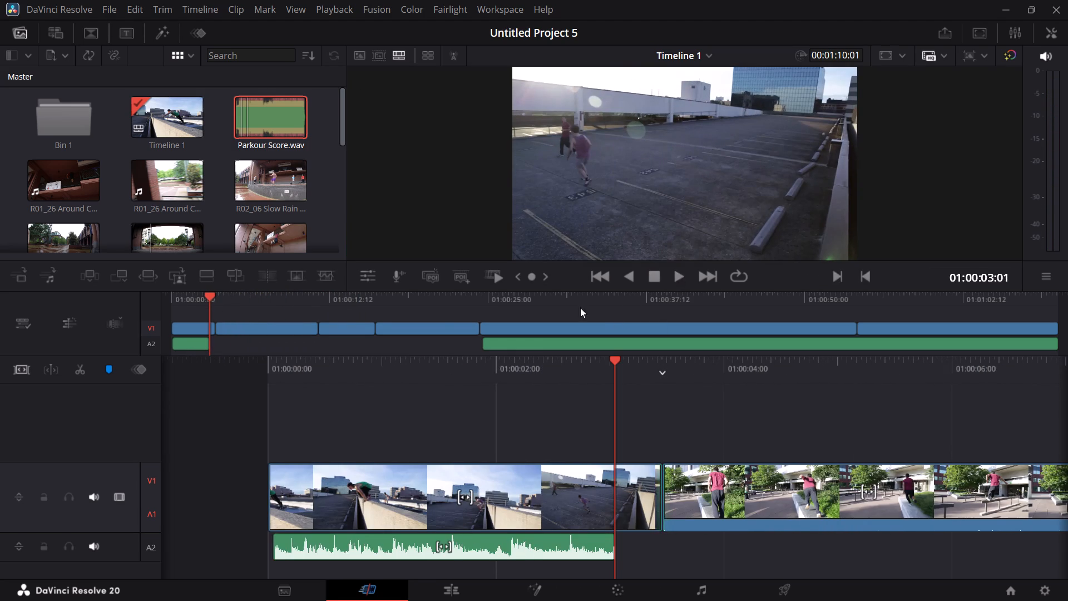
left_click_drag(612, 555, 612, 554)
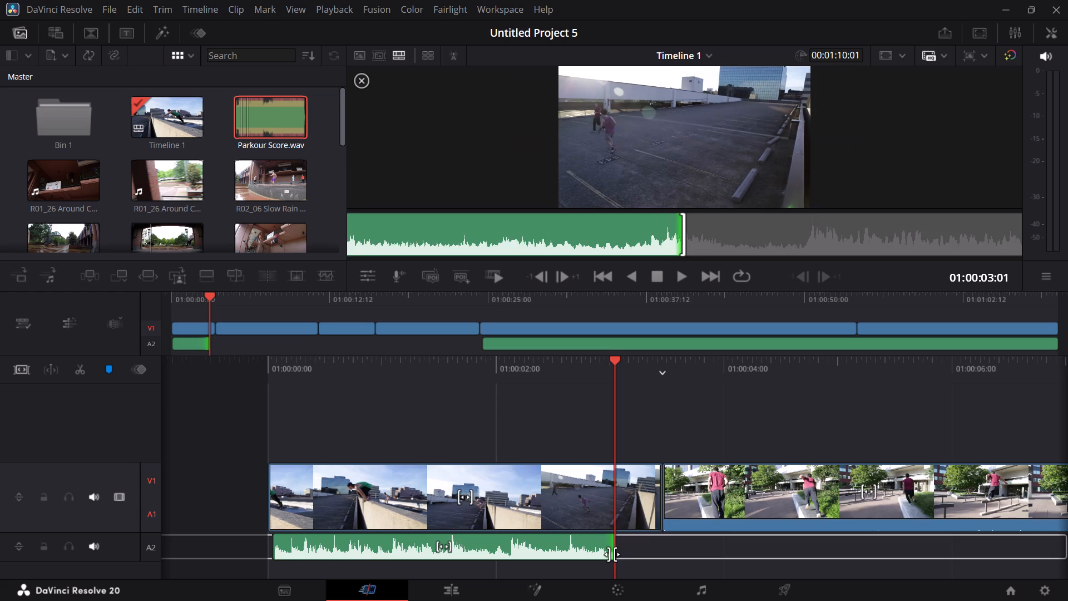
left_click_drag(612, 554, 662, 558)
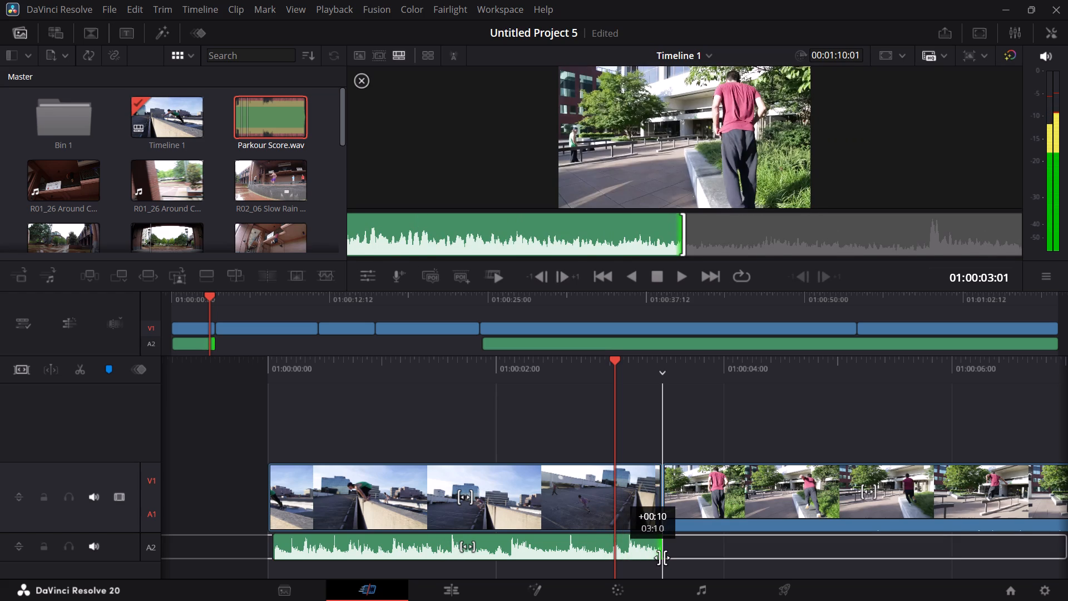
left_click_drag(662, 558, 664, 558)
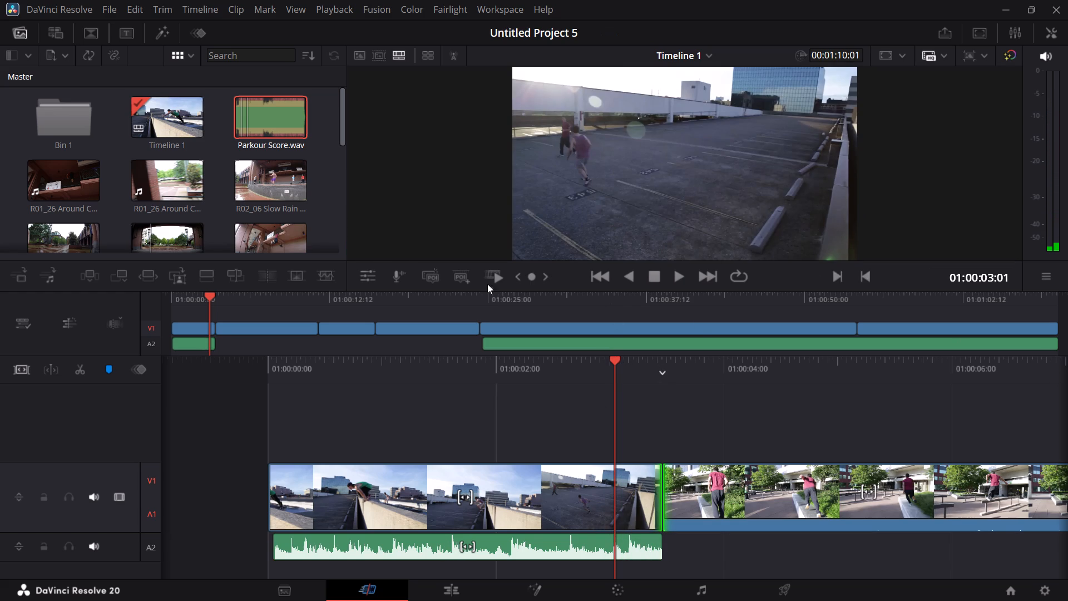
Play the timeline from its start to review the opening music against the first video clip.
left_click_drag(211, 299, 192, 300)
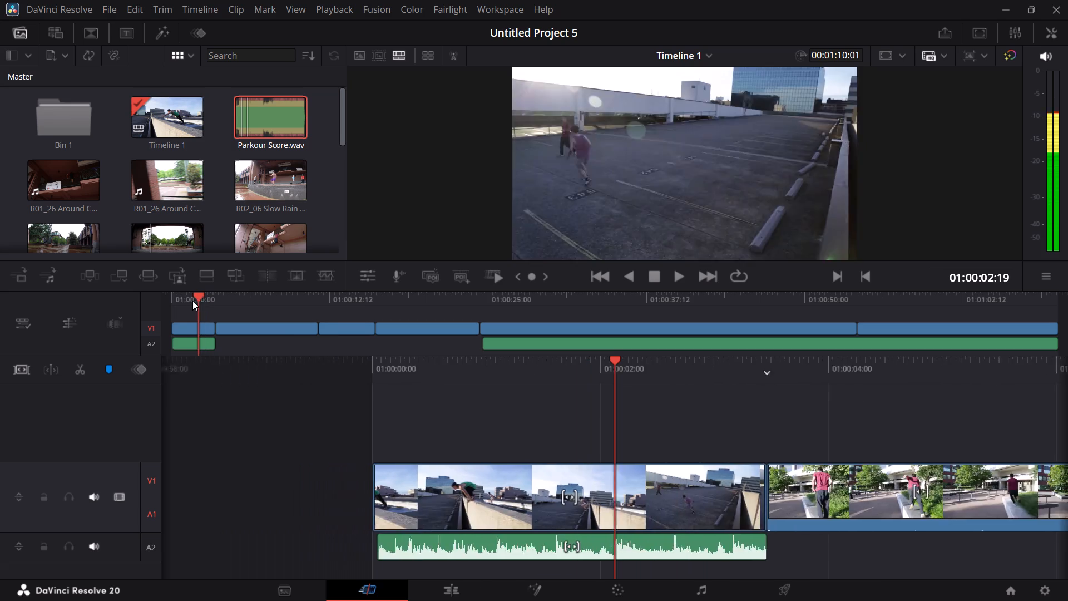
left_click_drag(192, 300, 168, 307)
left_click(671, 276)
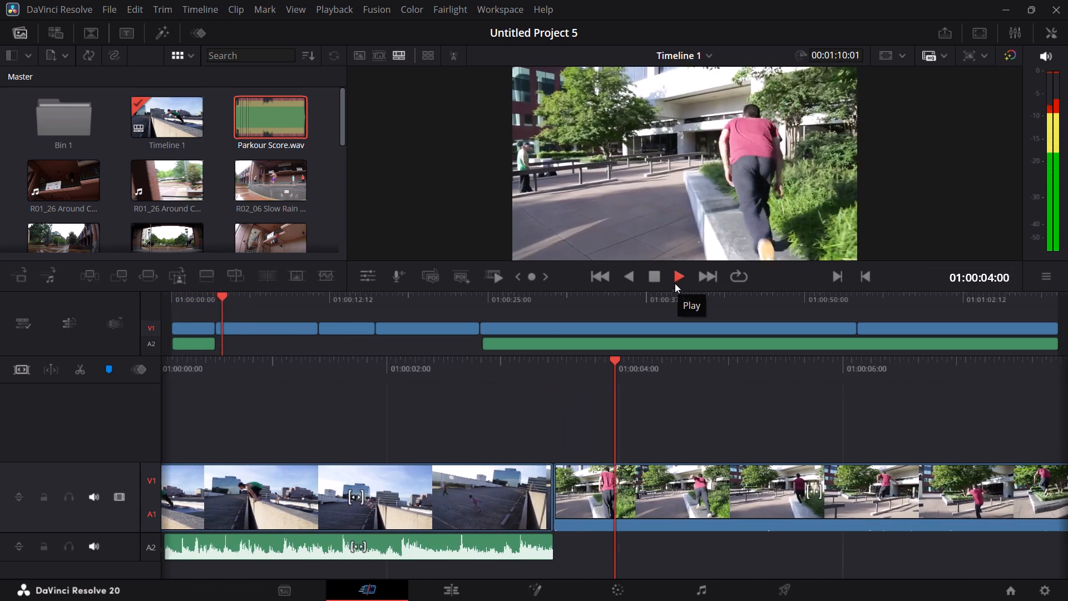
left_click(652, 278)
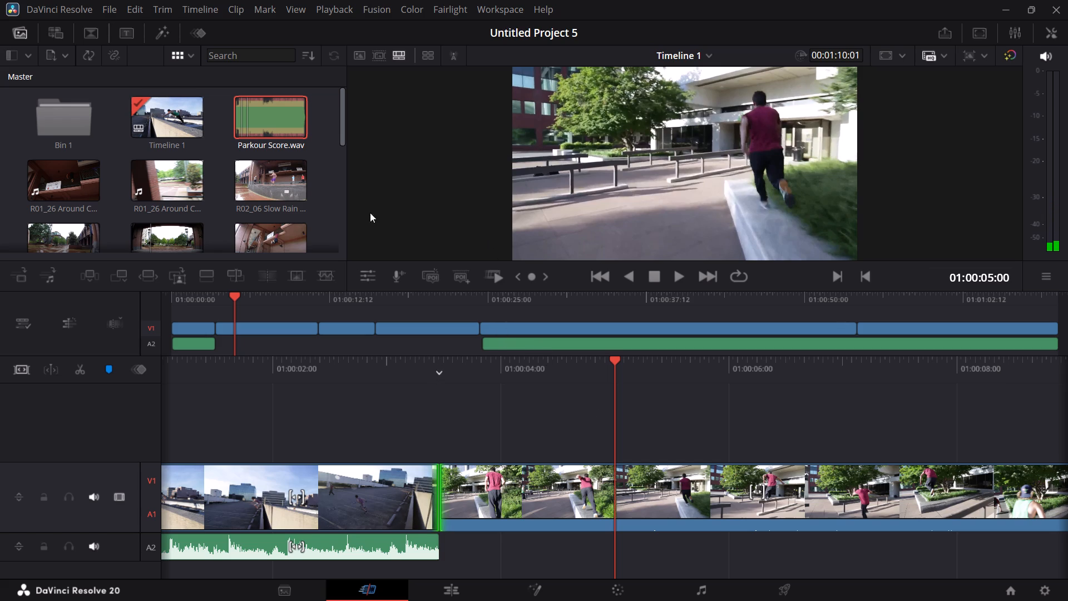
Find Summit Rush.mp3 in the media pool and open it for source viewing.
scroll(232, 162, "down", 3)
scroll(235, 164, "up", 1)
scroll(235, 164, "down", 6)
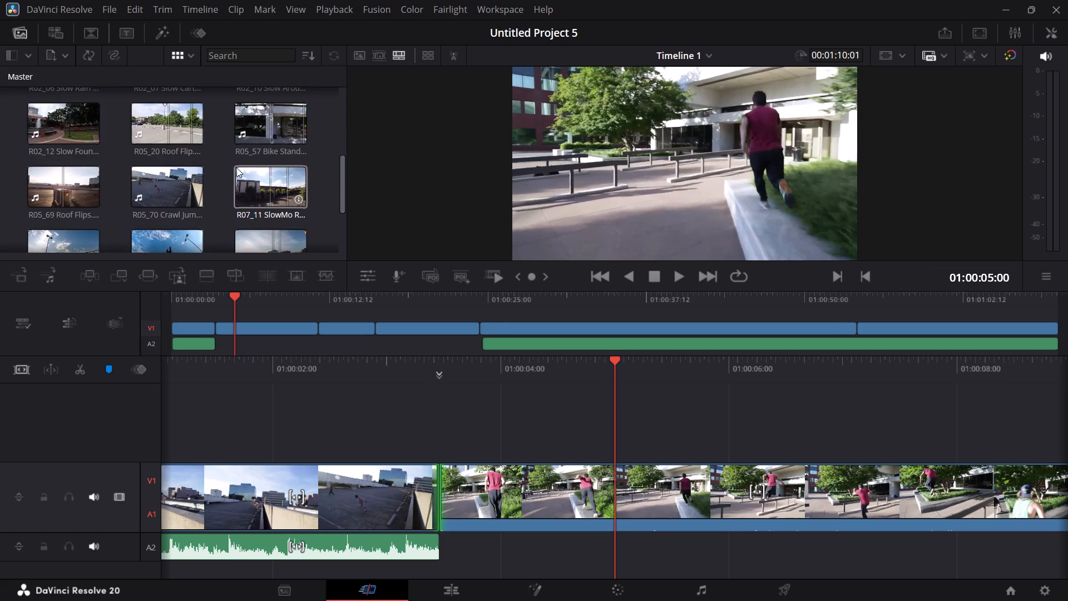
scroll(236, 168, "down", 5)
left_click(76, 223)
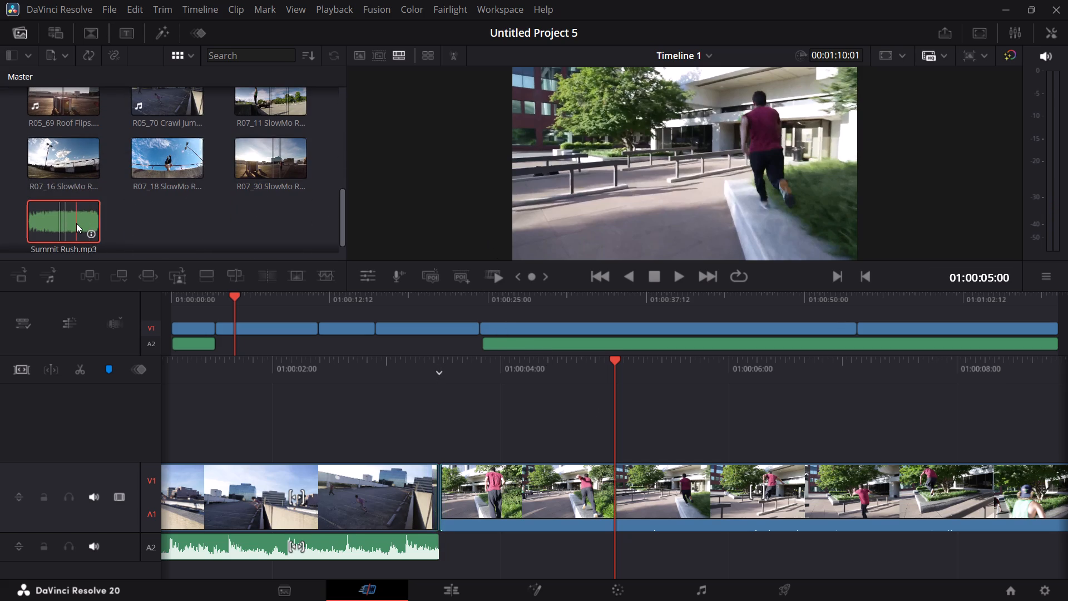
left_click(76, 223)
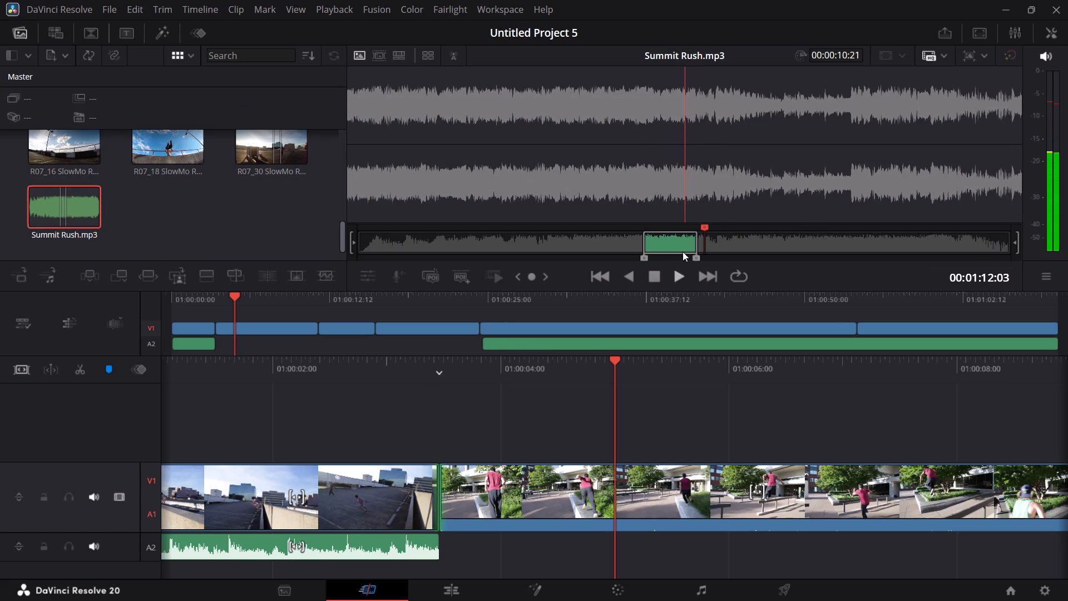
Listen to the marked section of Summit Rush.mp3 from near its in point to about 00:01:09.
left_click_drag(701, 226, 649, 235)
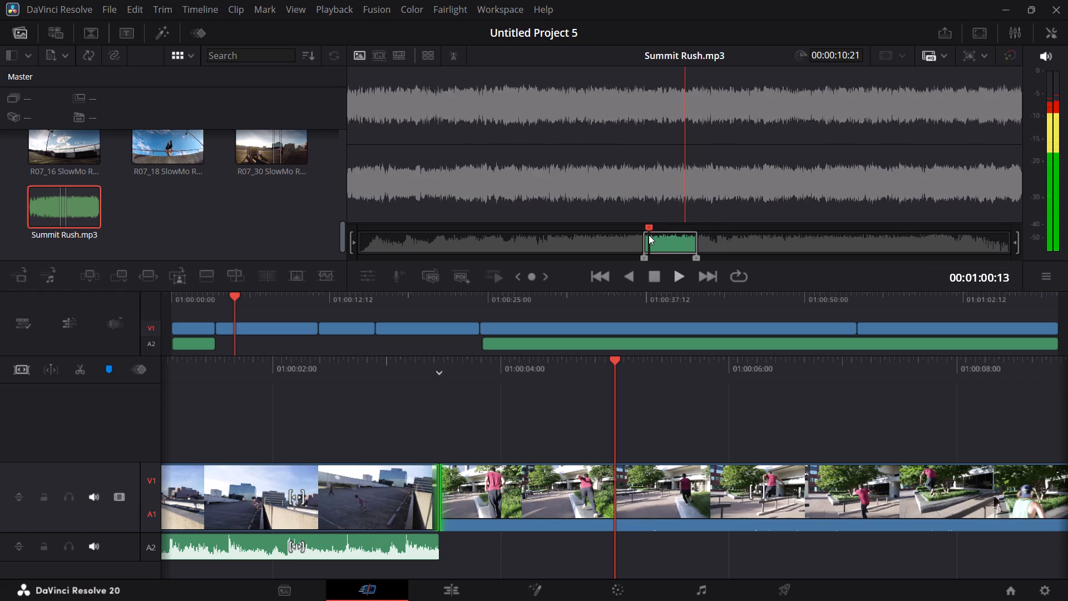
left_click_drag(649, 235, 645, 239)
left_click(681, 275)
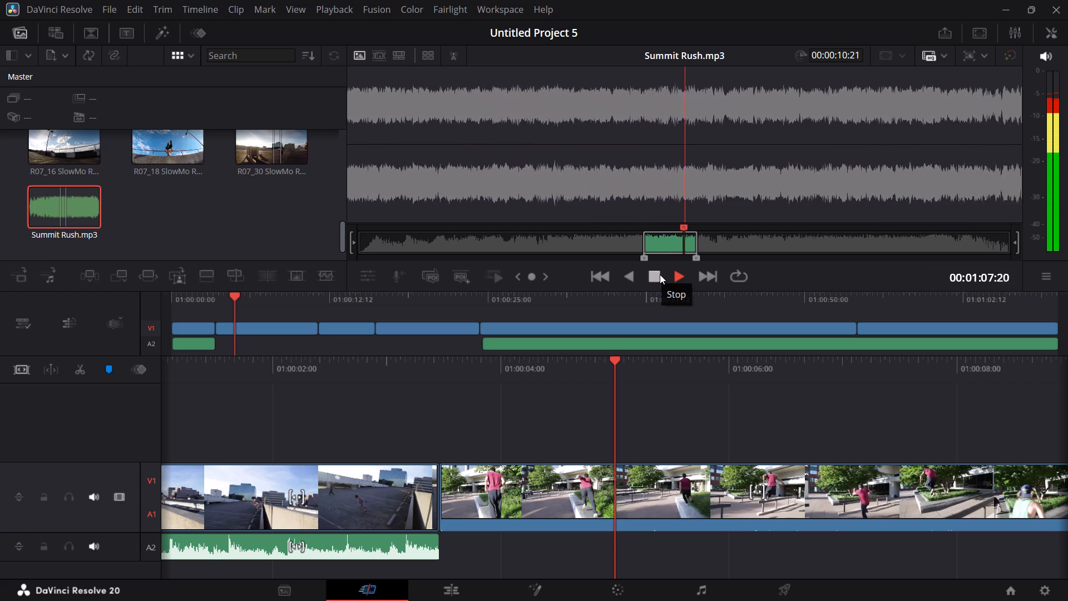
left_click(660, 274)
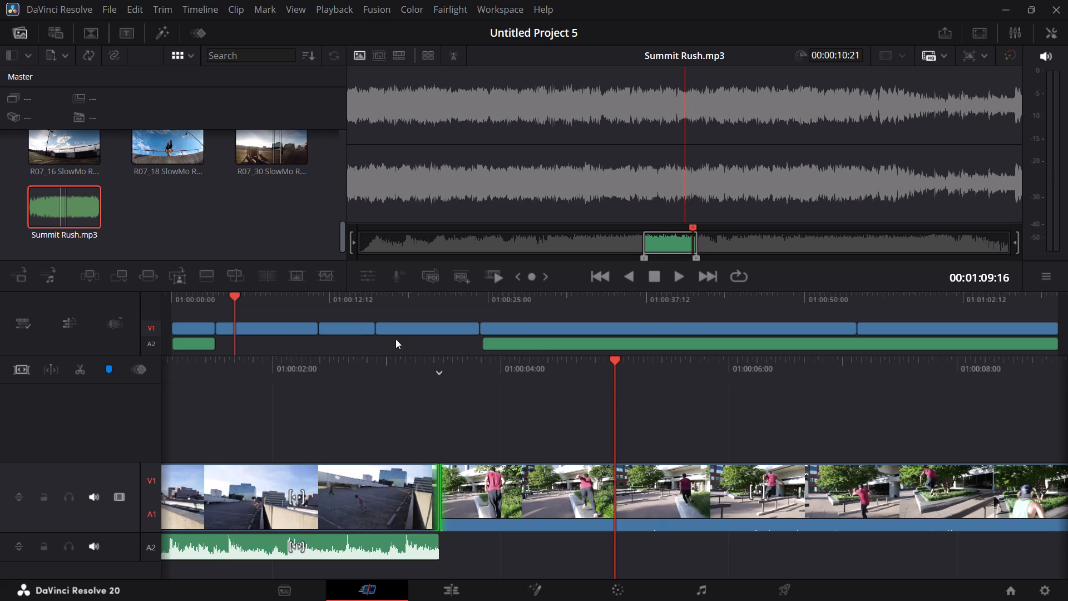
Place the marked section of Summit Rush.mp3 on track A2 at 01:00:16:02, aligned with the start of the fourth video clip.
left_click_drag(233, 295, 283, 311)
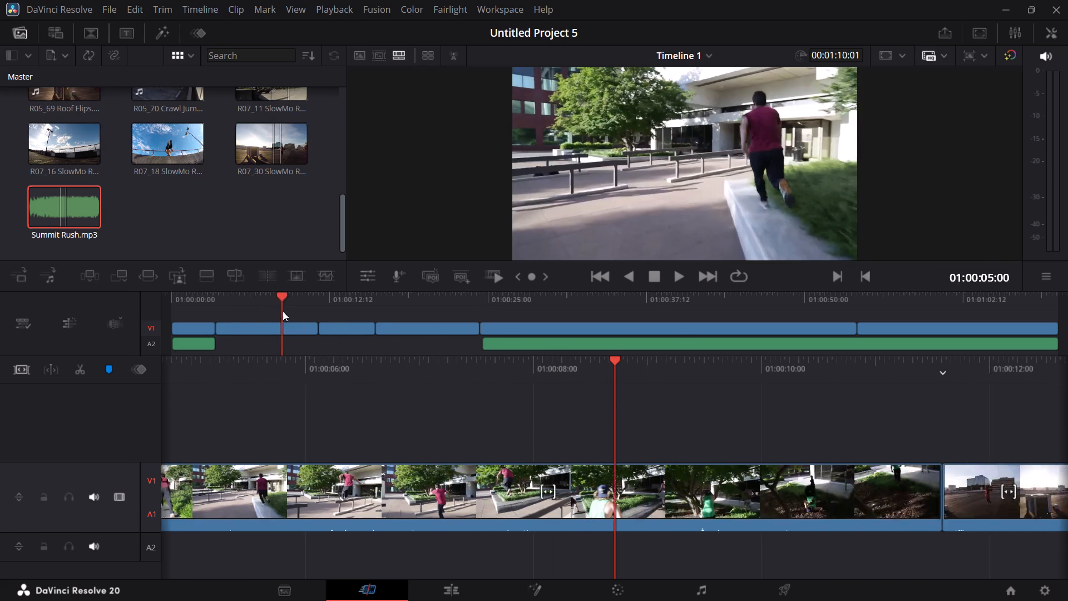
left_click_drag(283, 311, 322, 321)
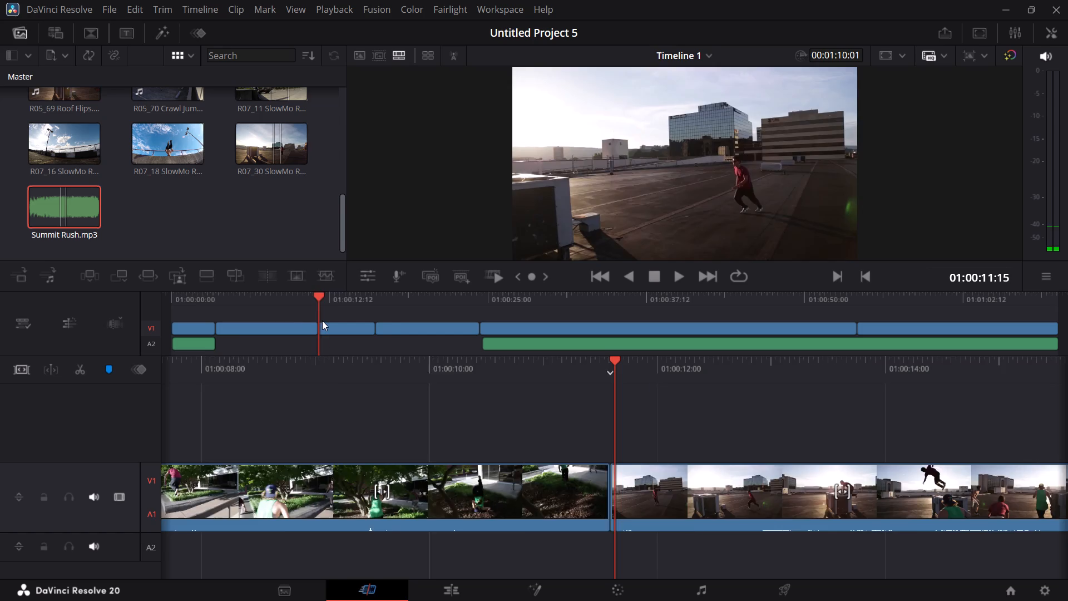
left_click_drag(322, 321, 382, 329)
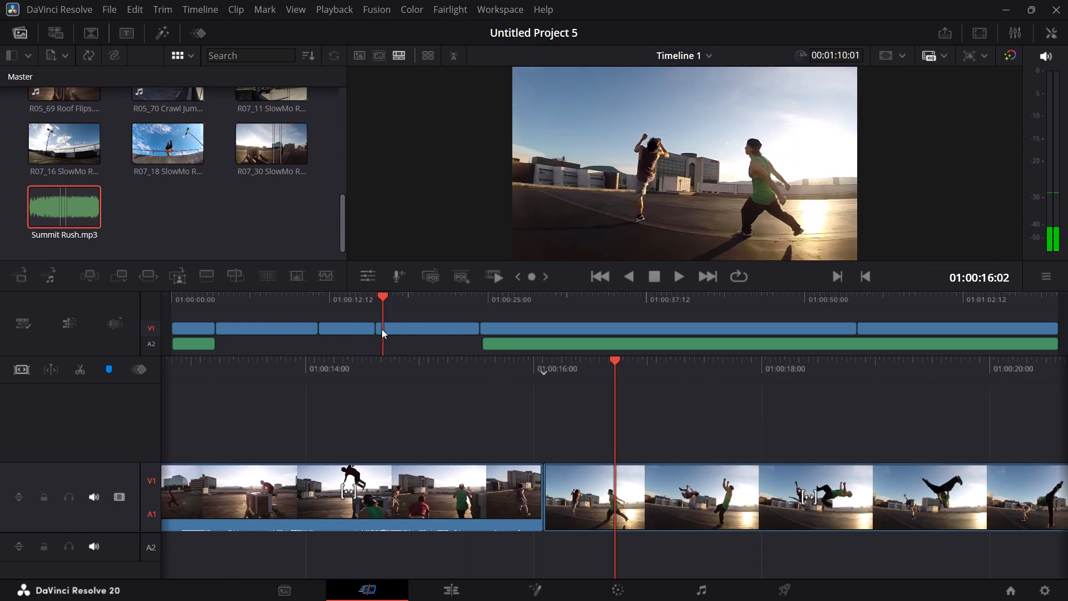
left_click_drag(382, 329, 377, 328)
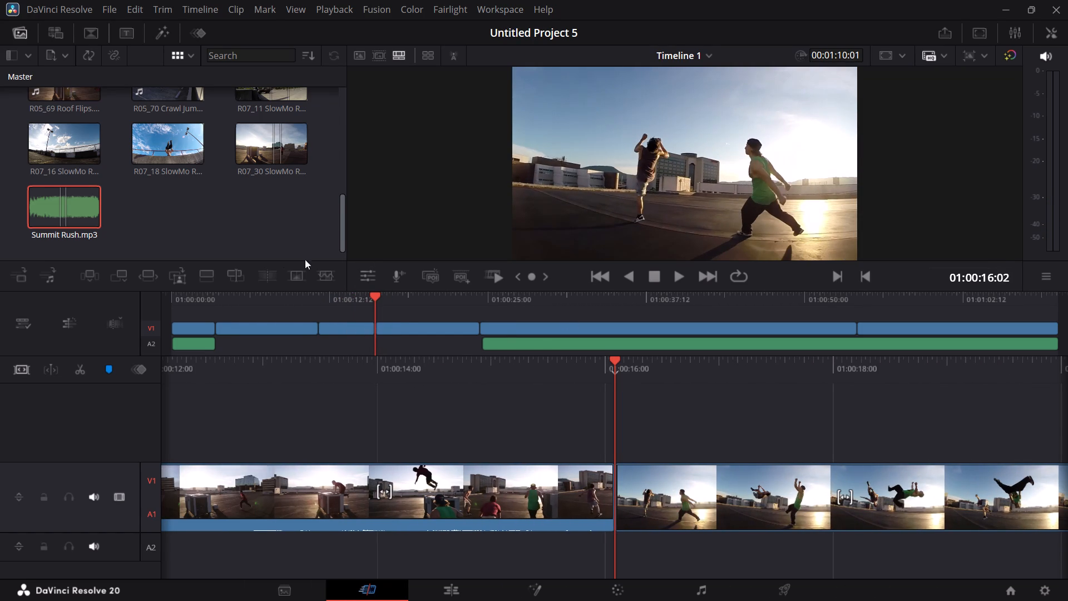
left_click(75, 206)
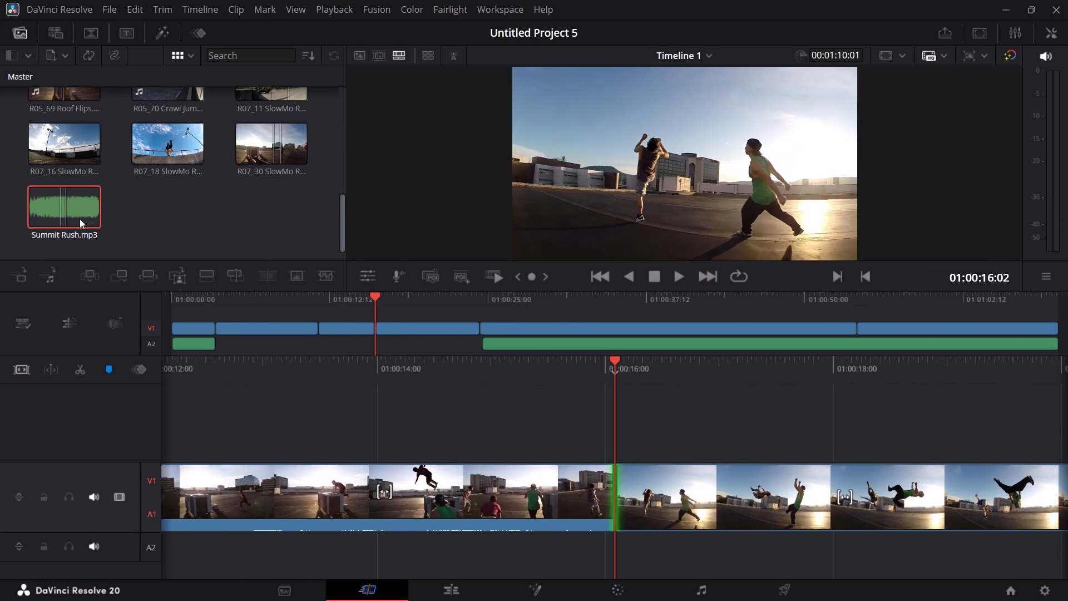
double_click(83, 208)
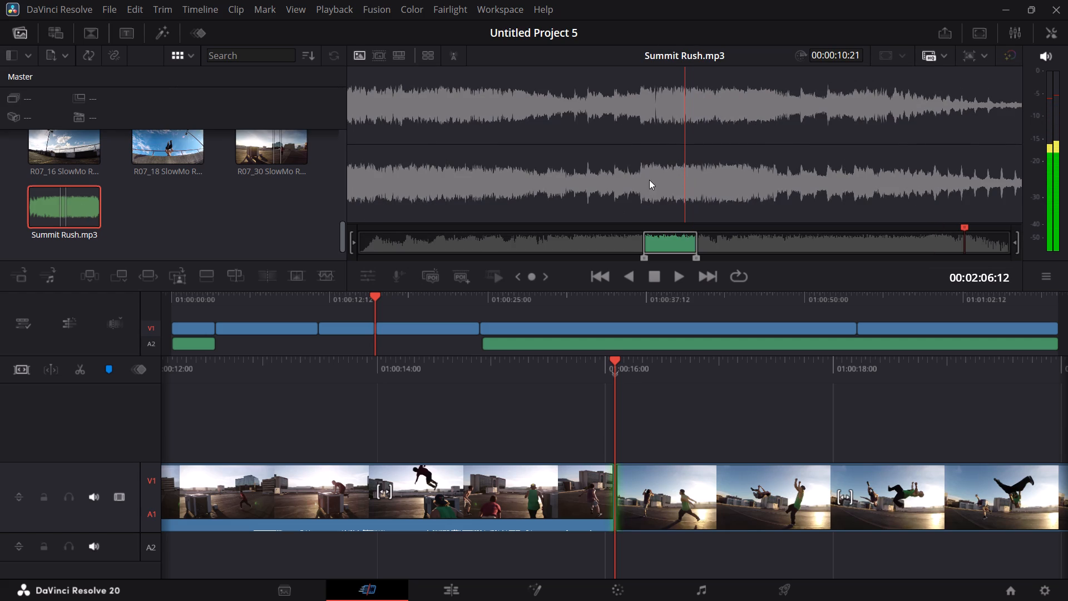
left_click_drag(649, 174, 628, 555)
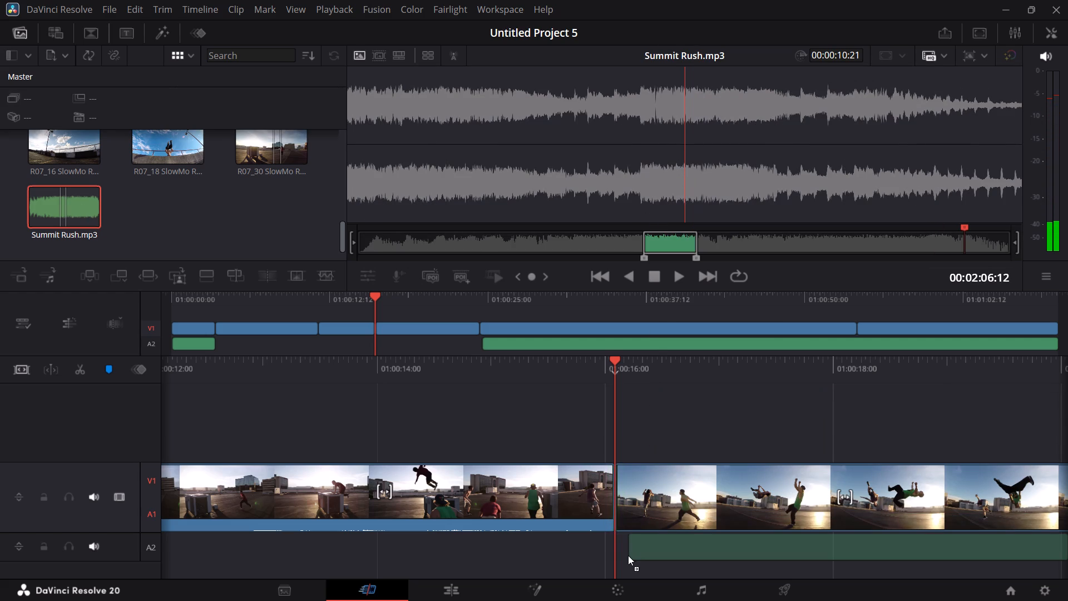
left_click_drag(628, 555, 611, 538)
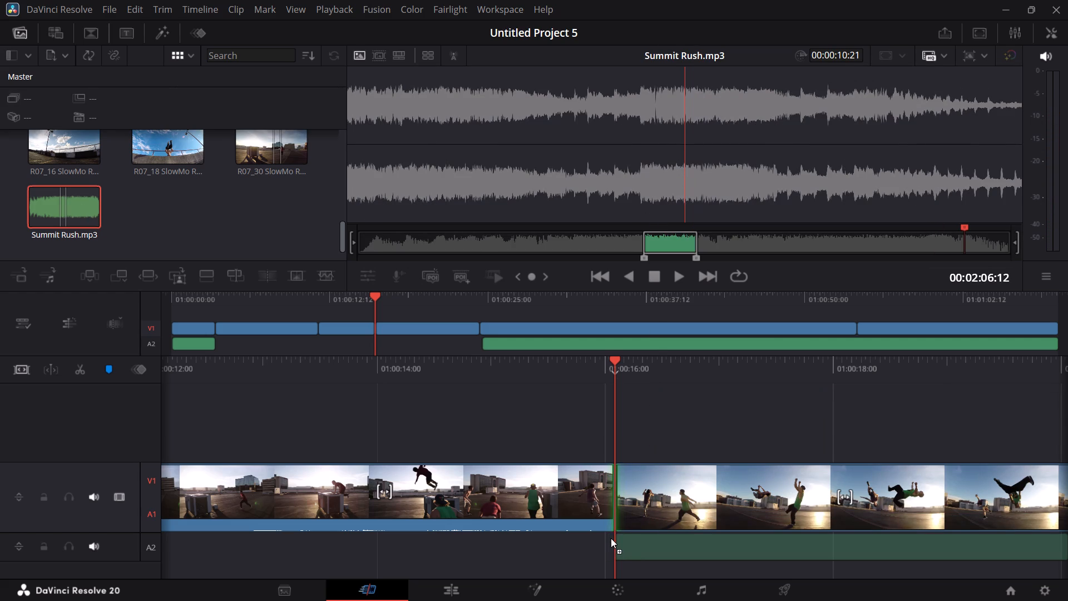
left_click_drag(611, 538, 611, 539)
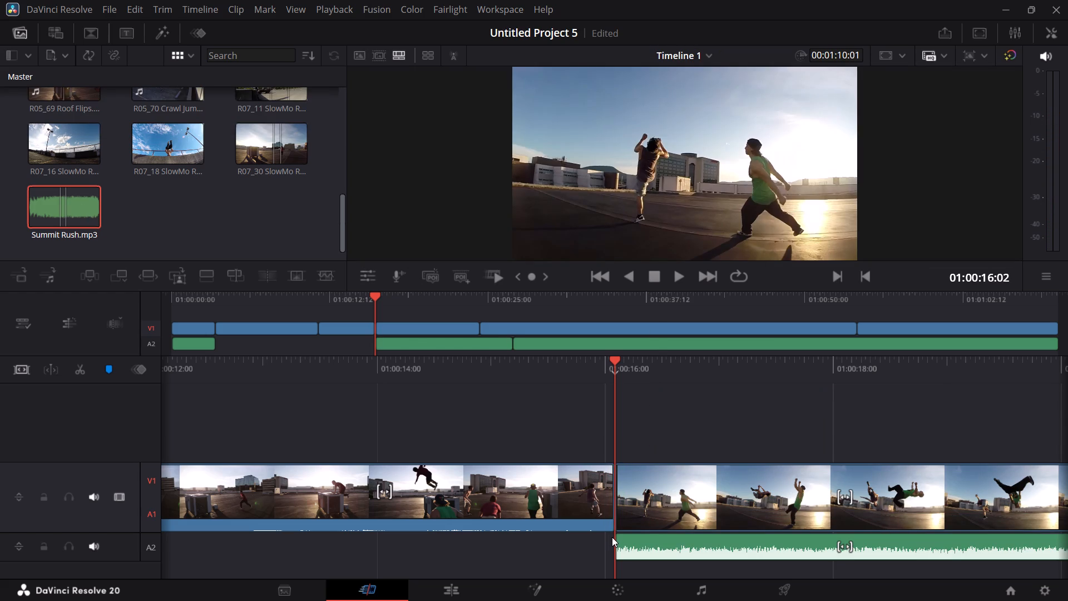
Roll the edit between the two adjoining music clips on track A2 back to the start of the fifth video clip.
left_click(375, 292)
left_click_drag(375, 302, 462, 325)
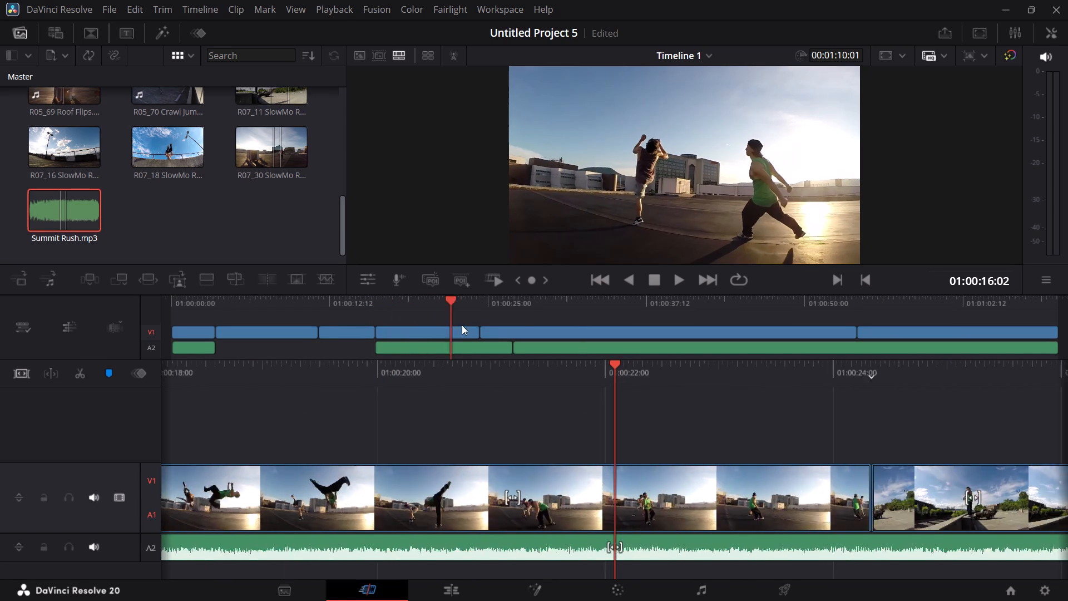
left_click_drag(462, 325, 507, 338)
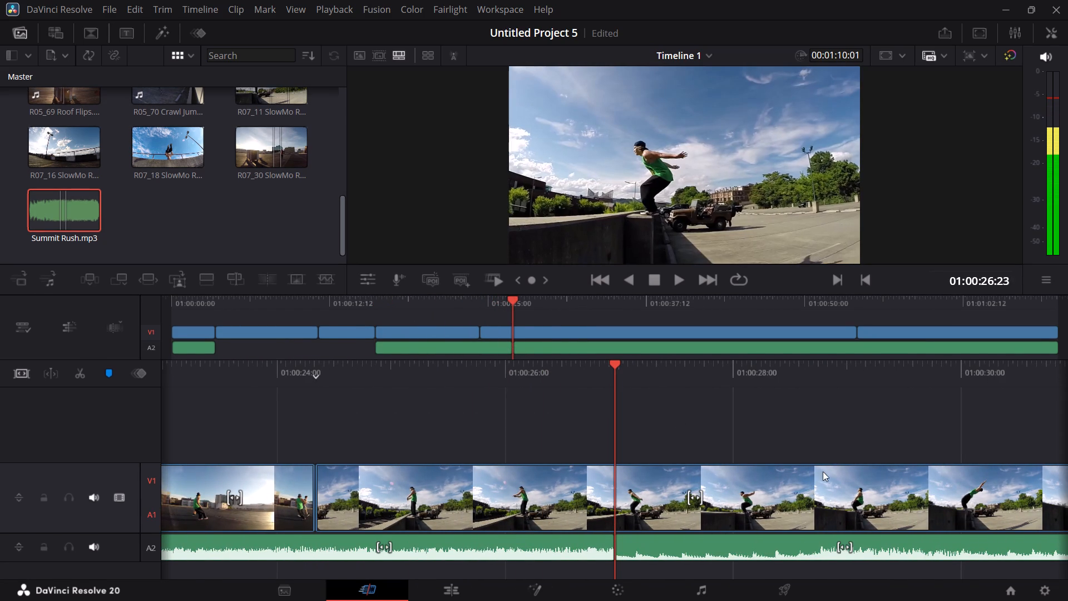
left_click_drag(613, 549, 610, 549)
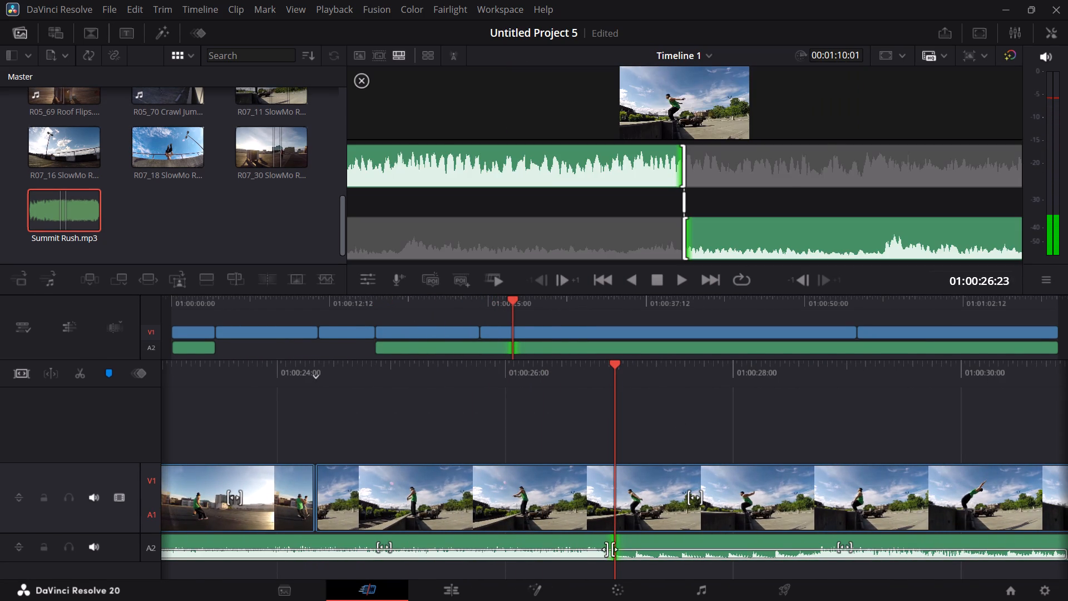
left_click_drag(610, 549, 587, 554)
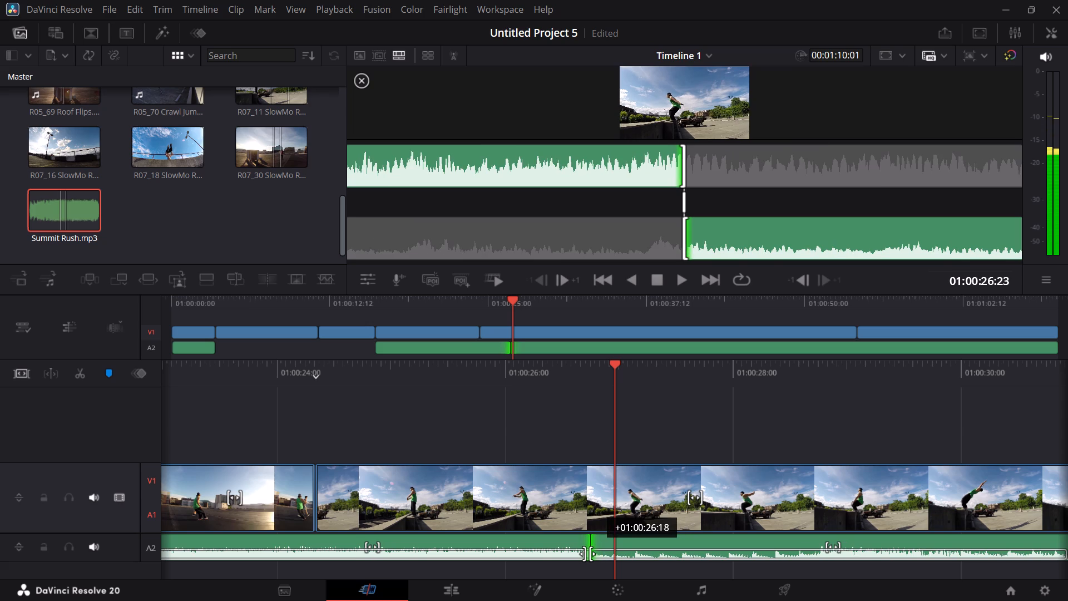
left_click_drag(587, 554, 460, 557)
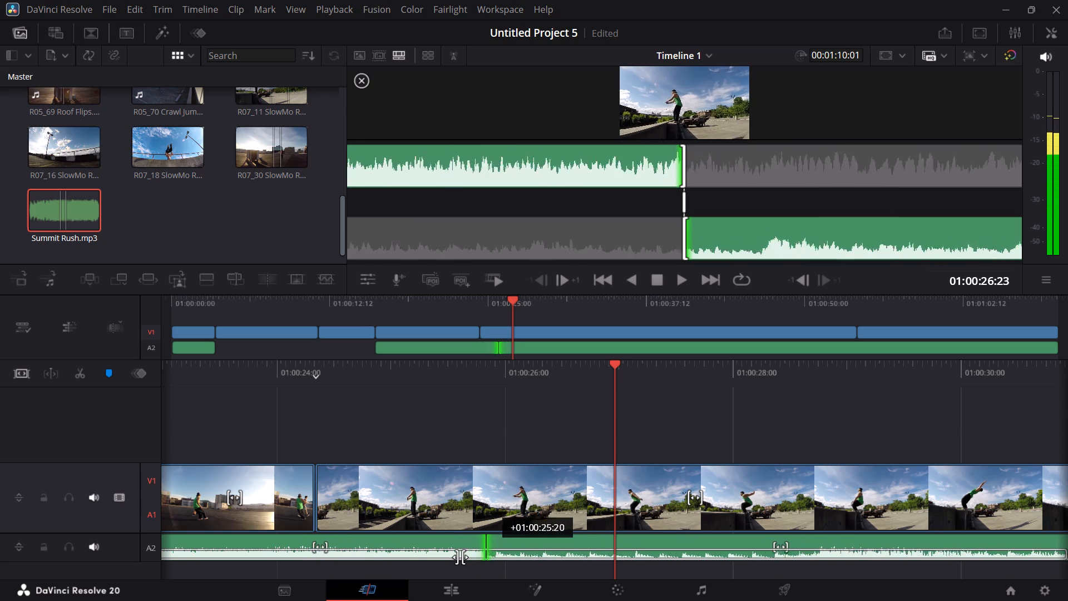
left_click_drag(460, 557, 324, 554)
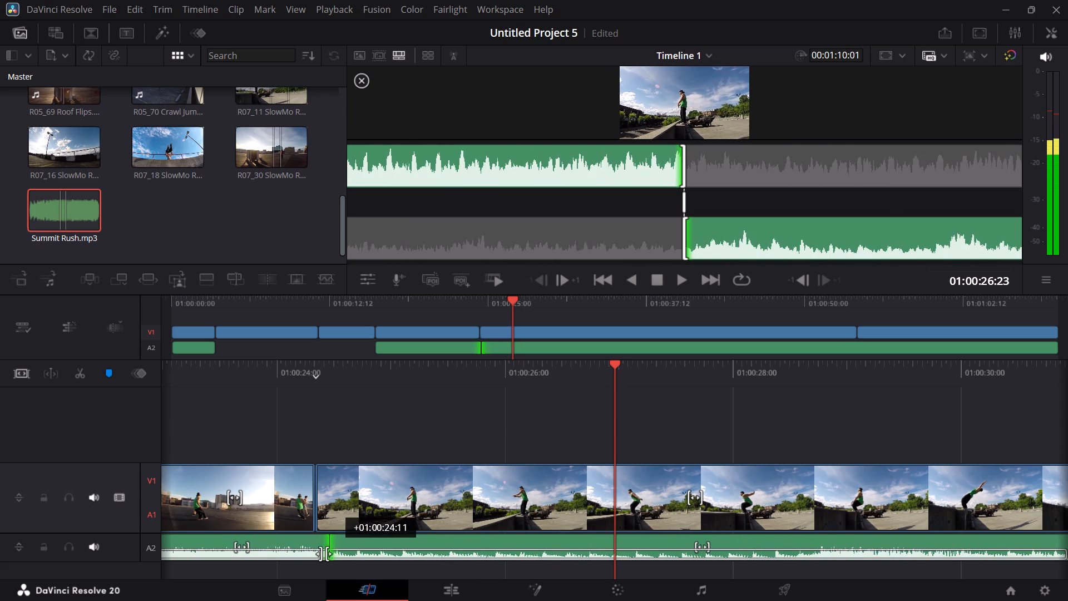
left_click_drag(324, 554, 311, 550)
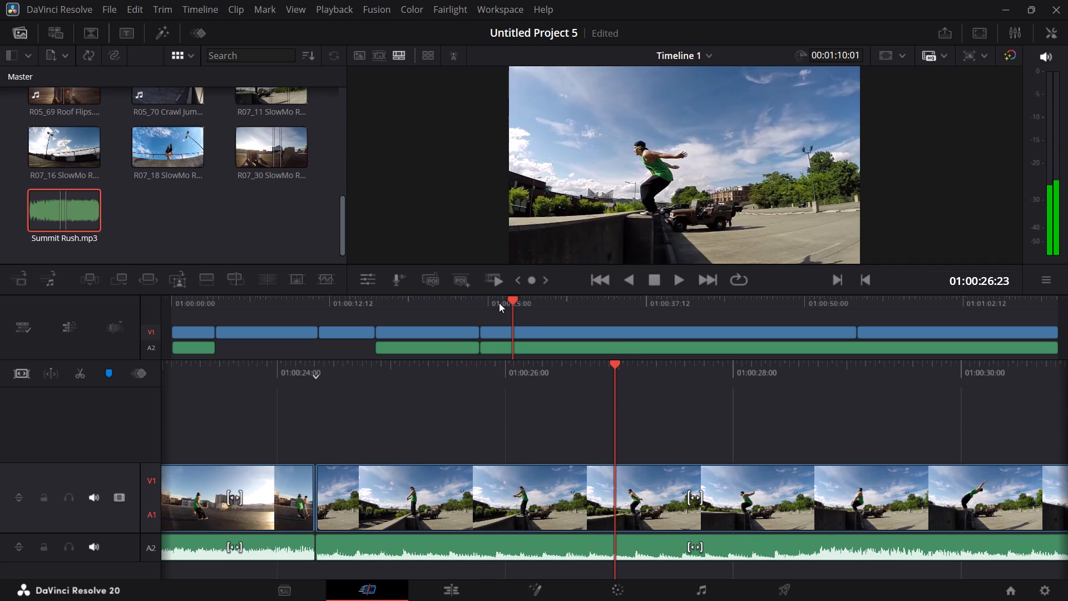
Play the timeline from 01:00:16:02 into the last video clip to review the music against the fourth and fifth clips.
left_click_drag(512, 302, 423, 323)
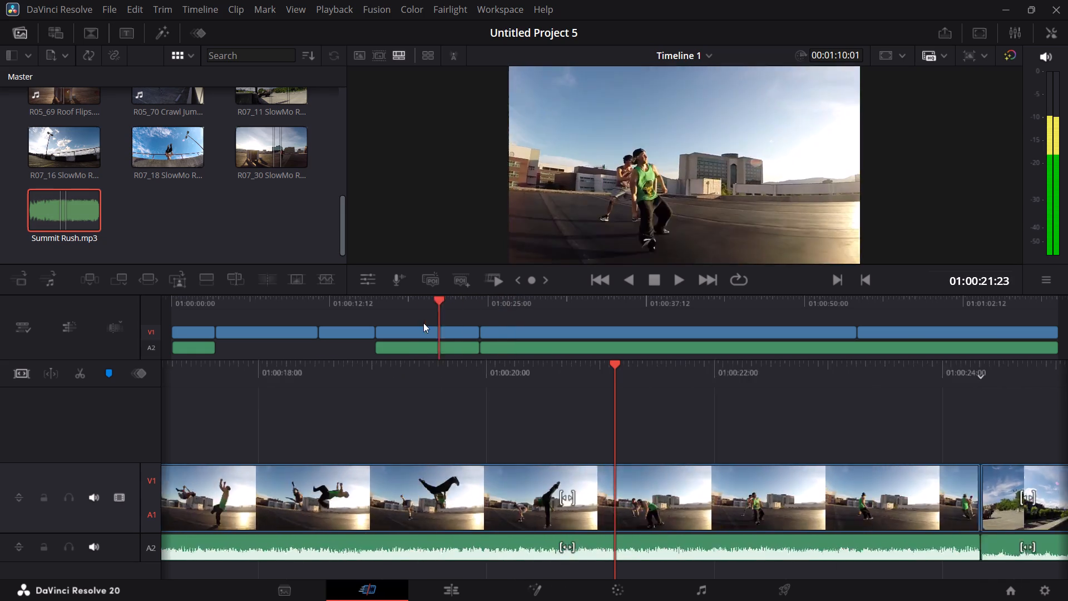
left_click_drag(423, 323, 376, 345)
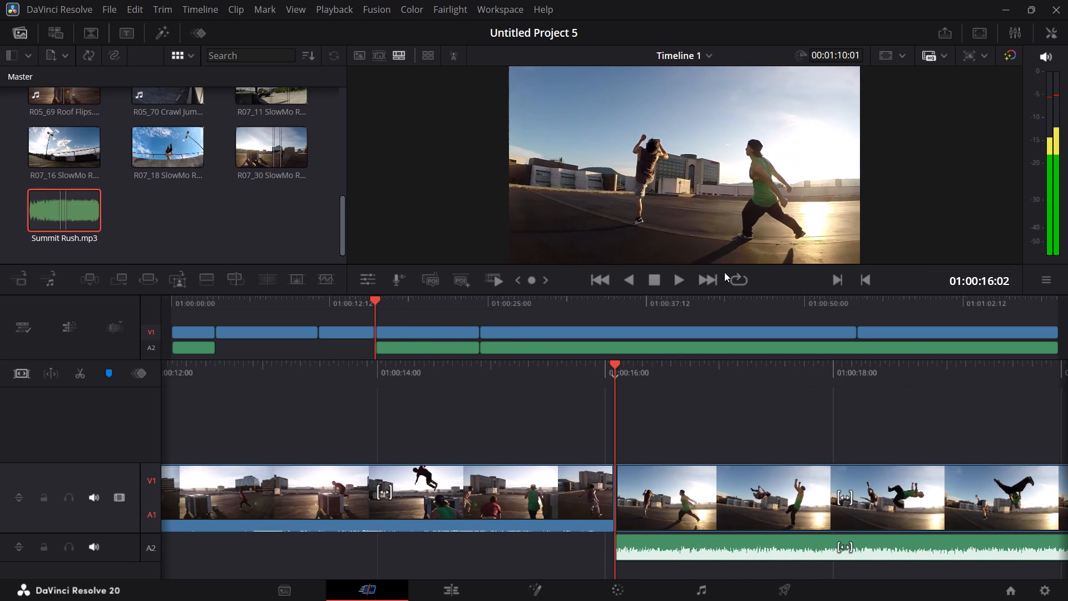
left_click(671, 282)
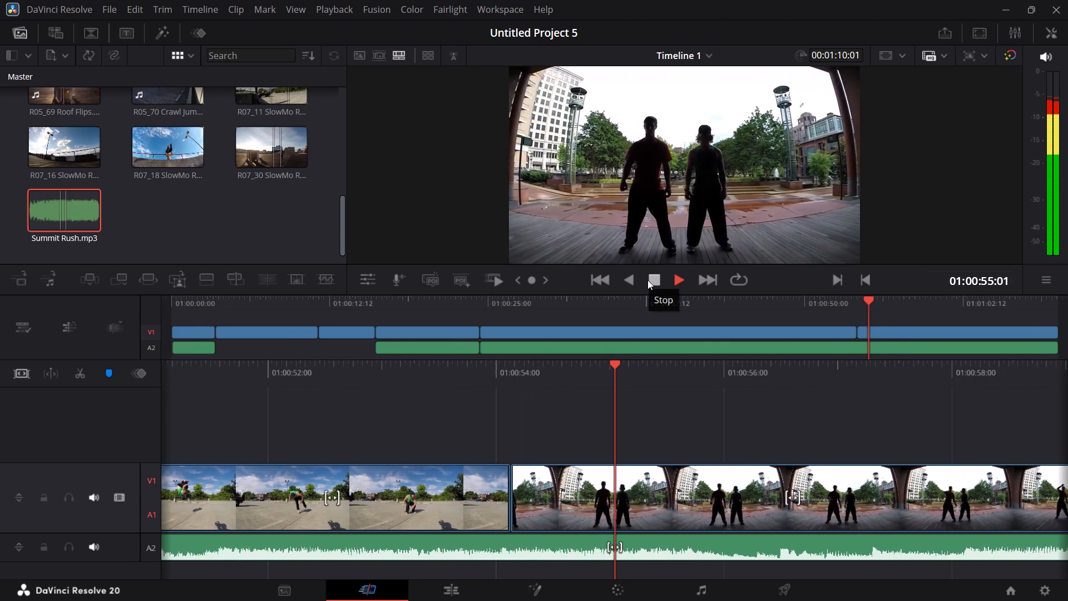
left_click(647, 280)
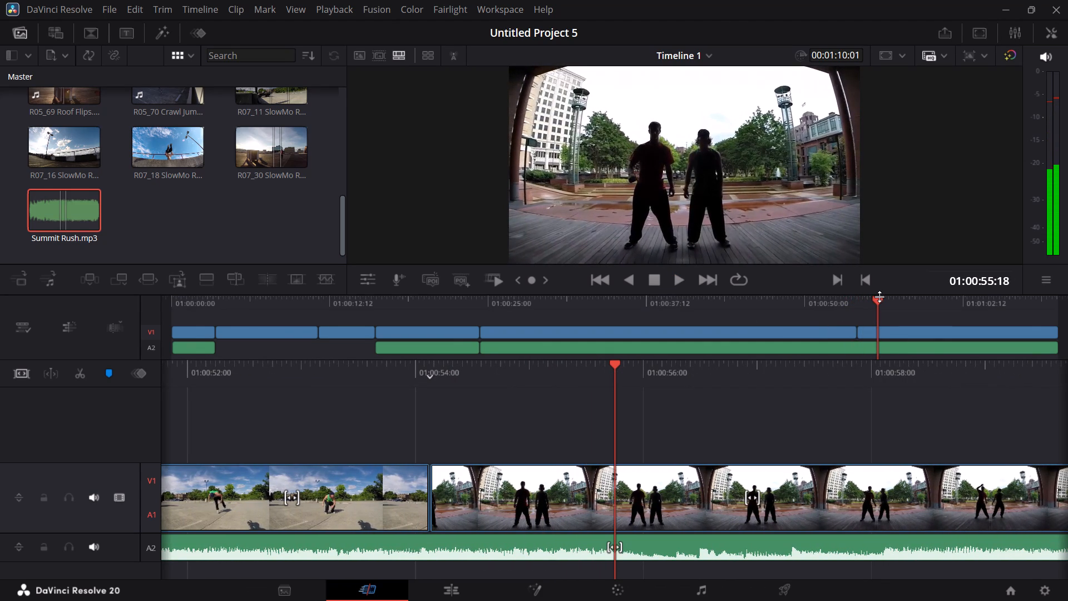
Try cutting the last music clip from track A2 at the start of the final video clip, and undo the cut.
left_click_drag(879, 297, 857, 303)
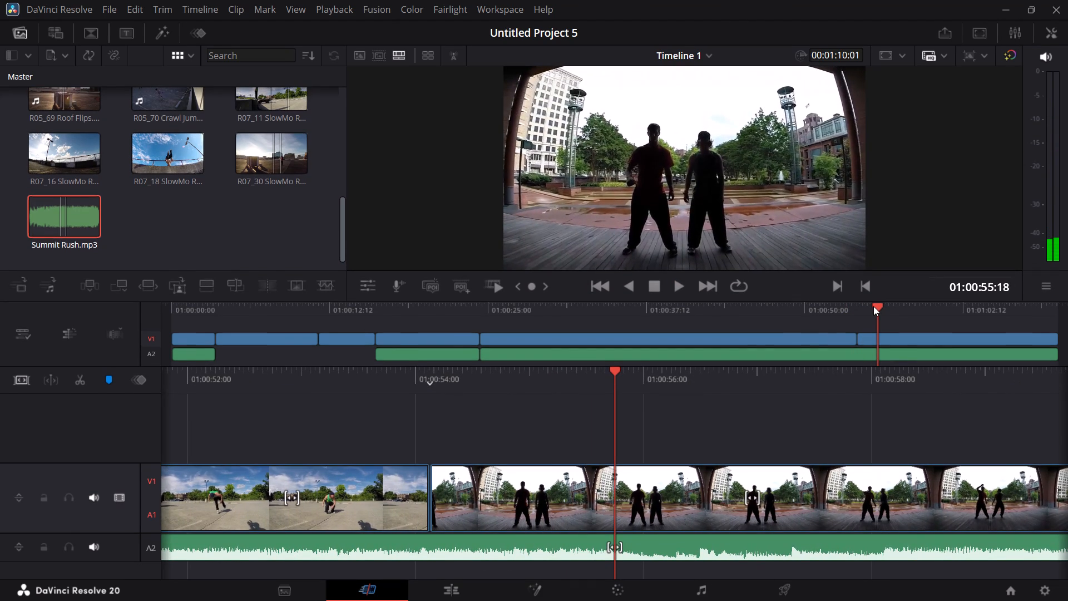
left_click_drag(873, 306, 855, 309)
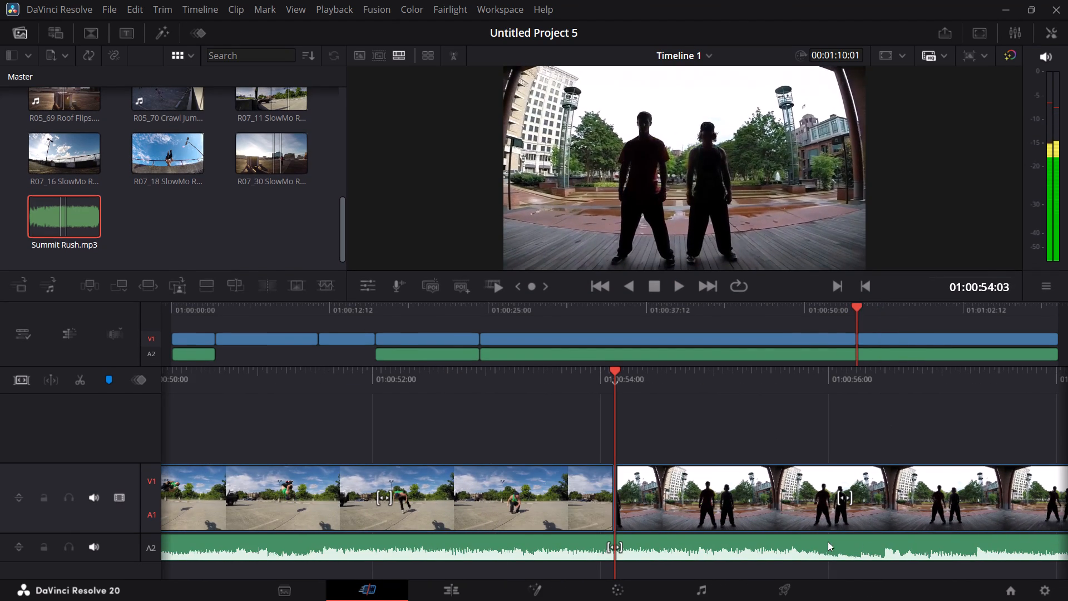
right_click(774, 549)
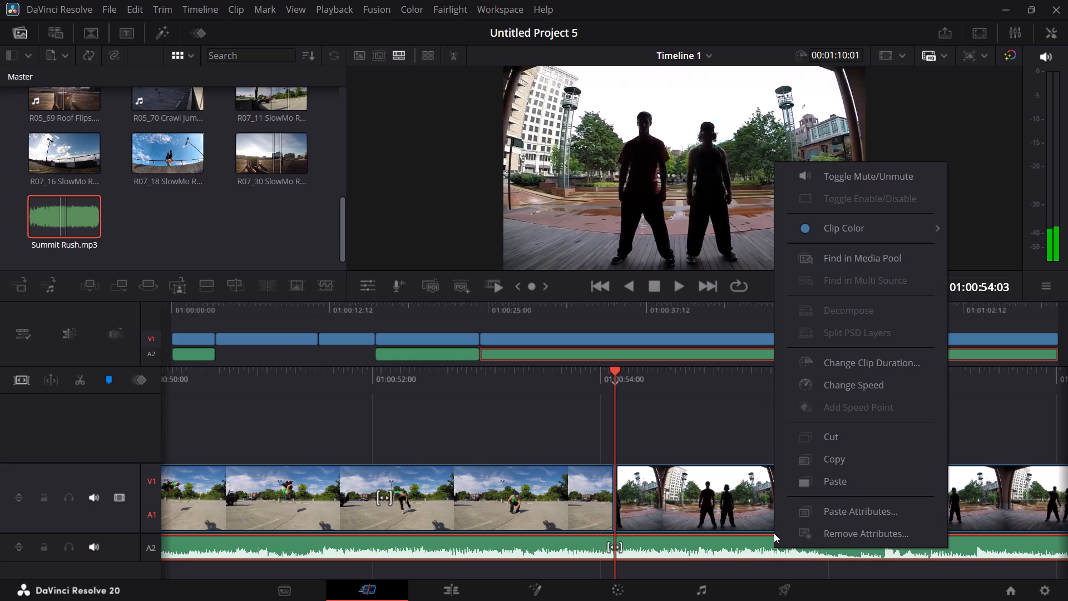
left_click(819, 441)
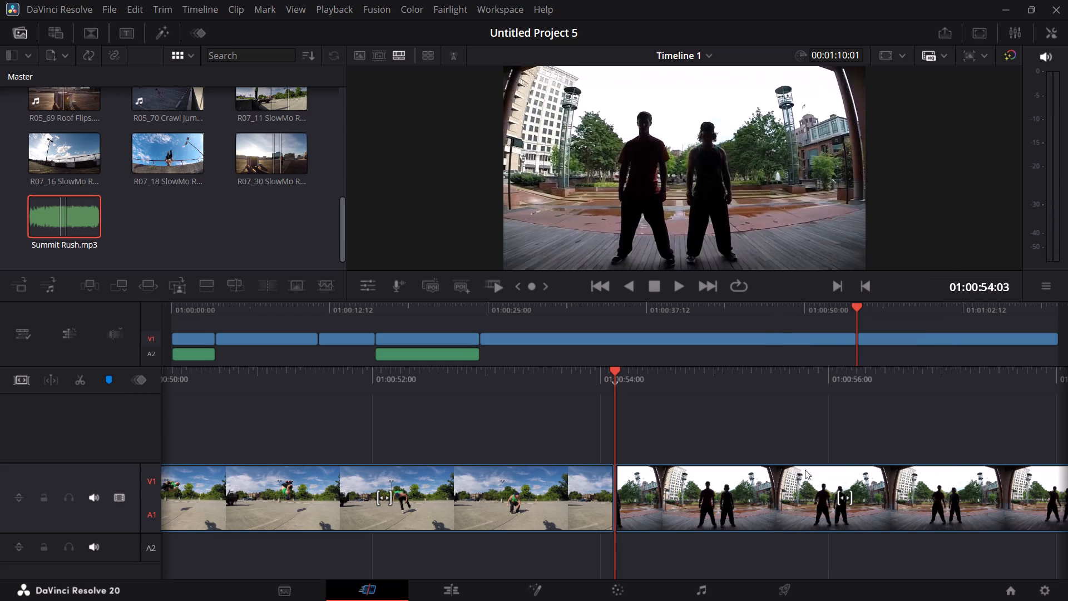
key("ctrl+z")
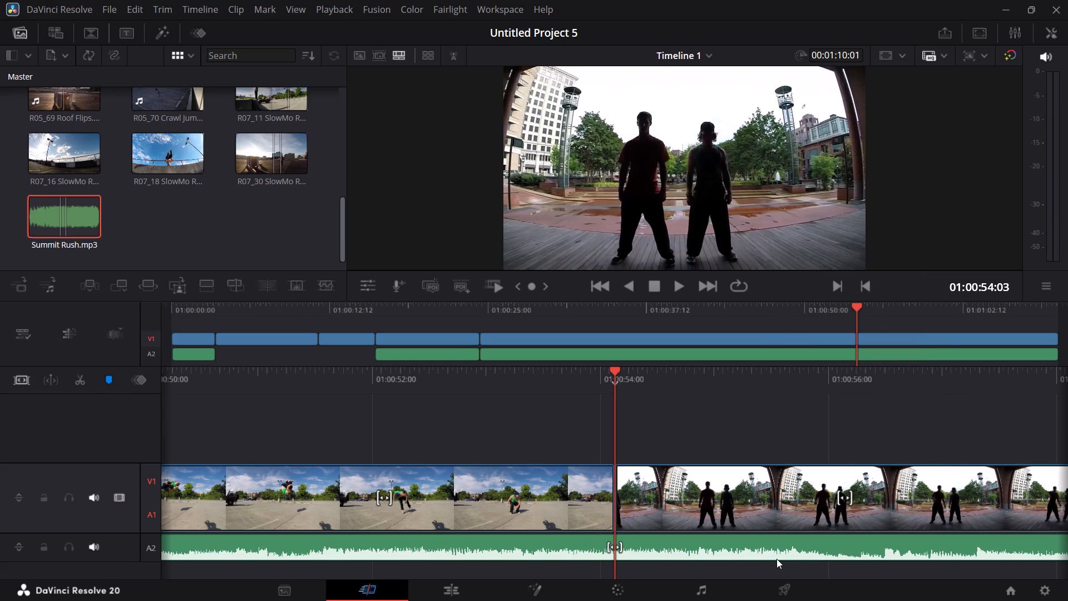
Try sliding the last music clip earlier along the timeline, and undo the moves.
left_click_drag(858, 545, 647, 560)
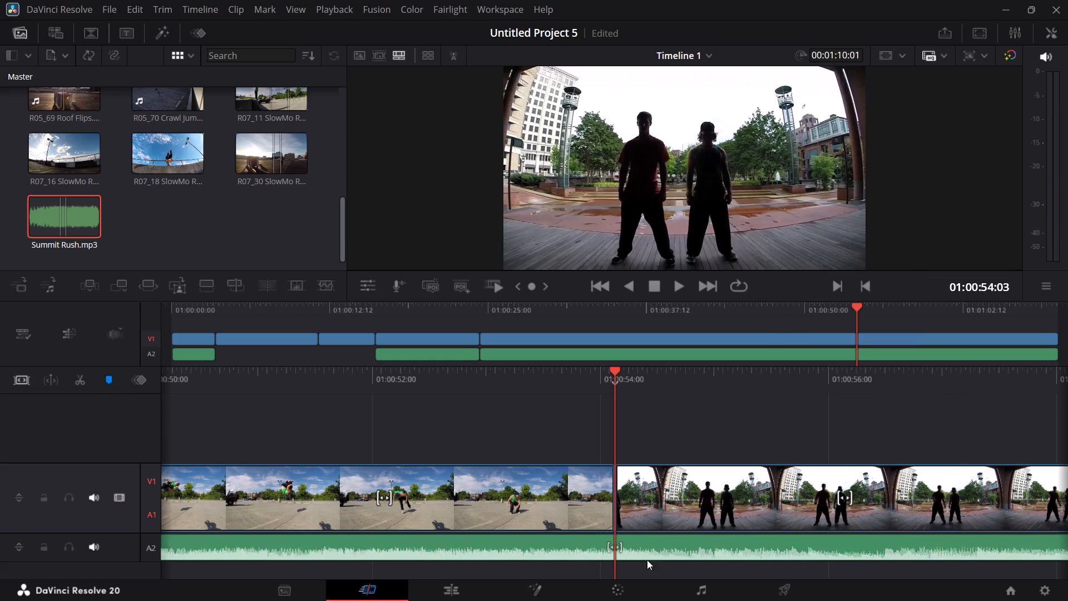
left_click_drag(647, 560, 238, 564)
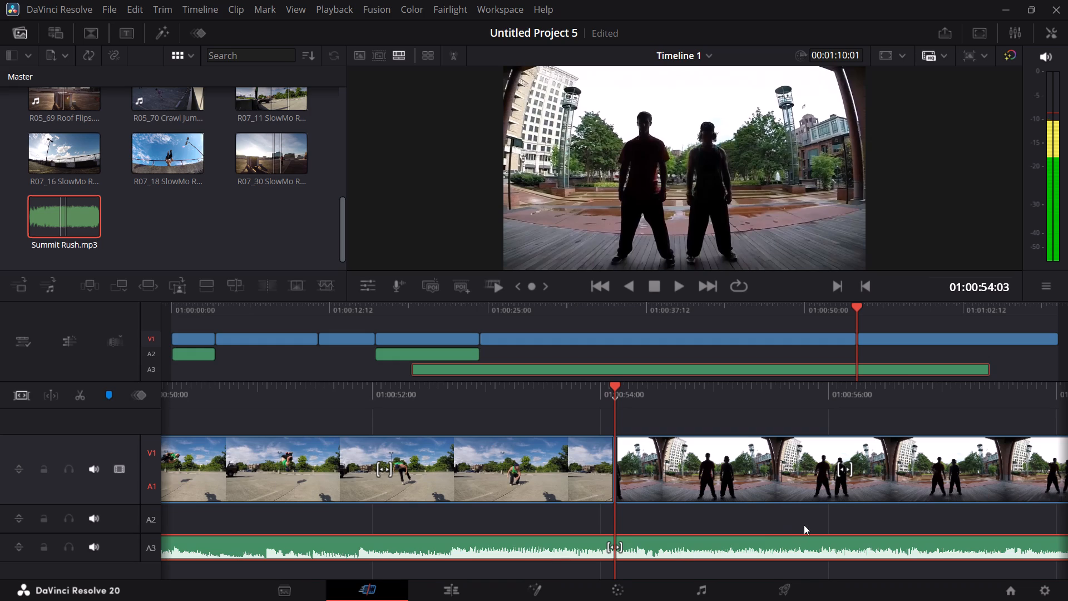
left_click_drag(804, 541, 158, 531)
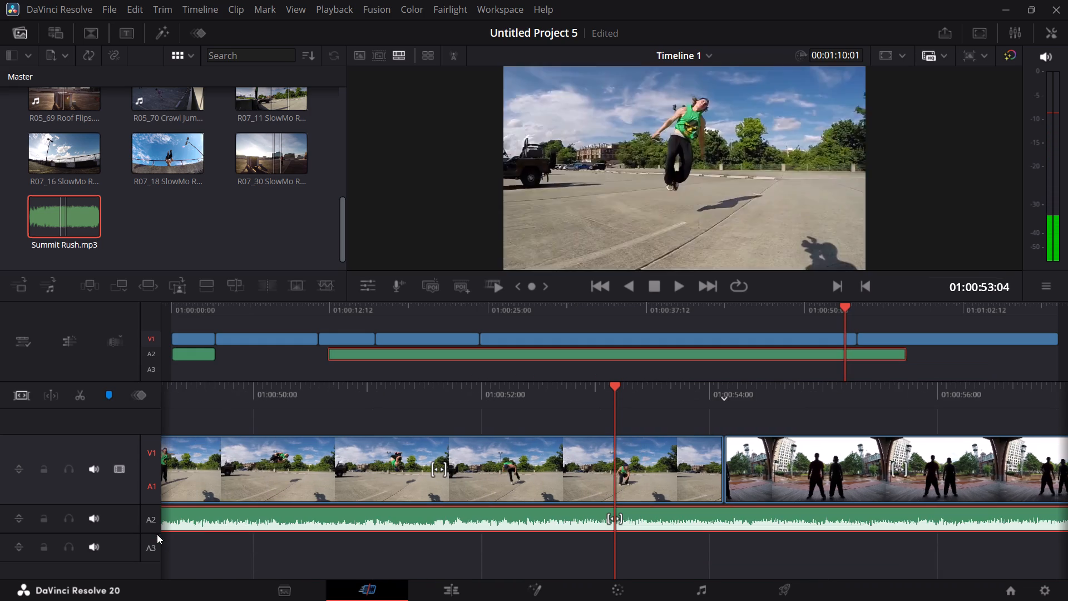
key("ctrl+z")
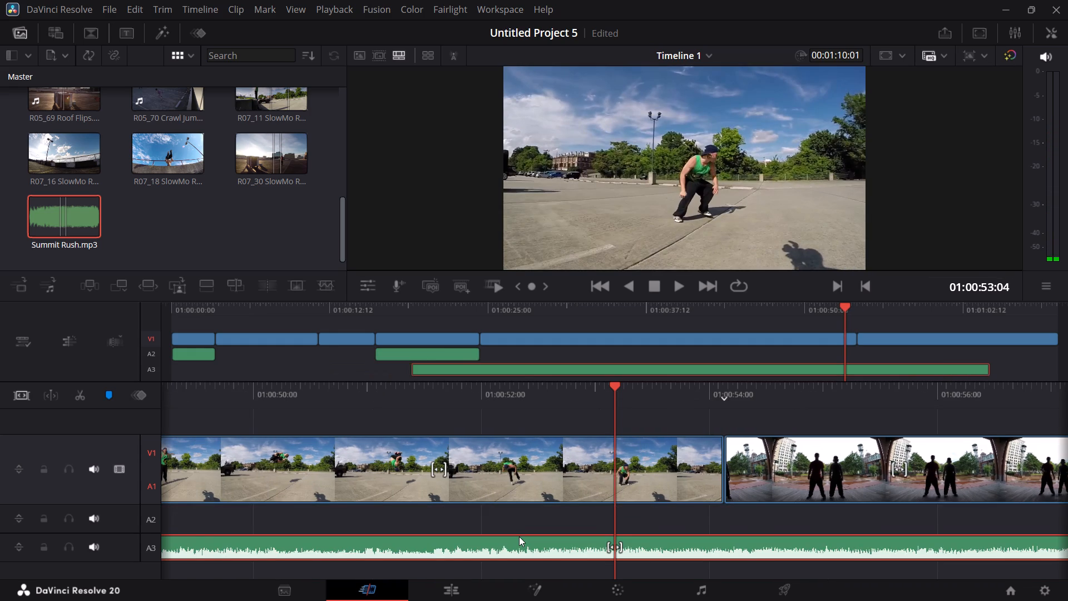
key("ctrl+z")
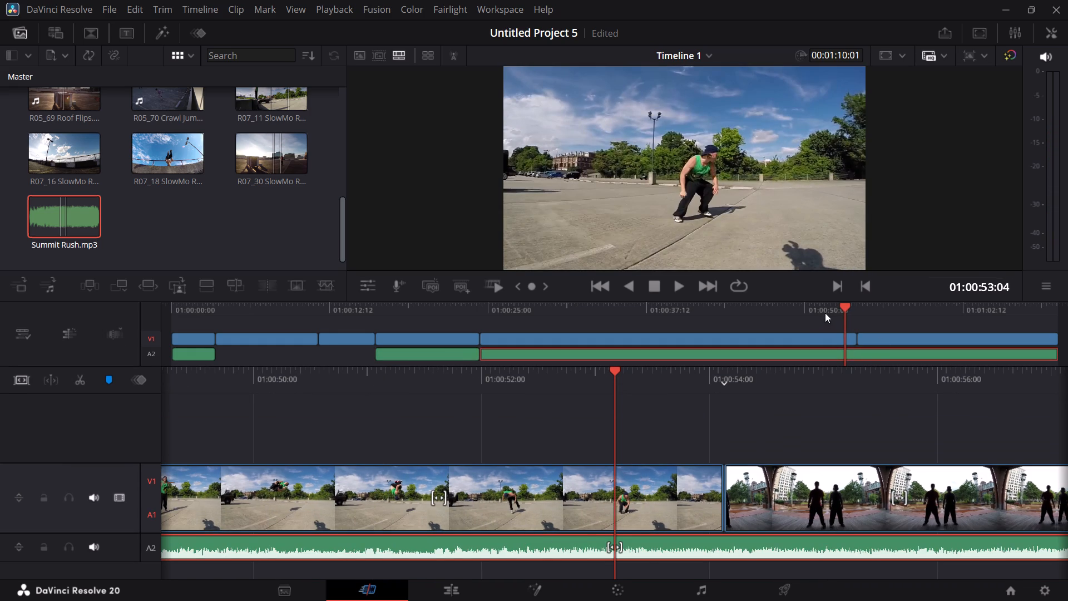
Trim the end of the last music clip on A2 back to the end of the fifth video clip, near 01:00:54:00.
left_click_drag(843, 306, 1067, 307)
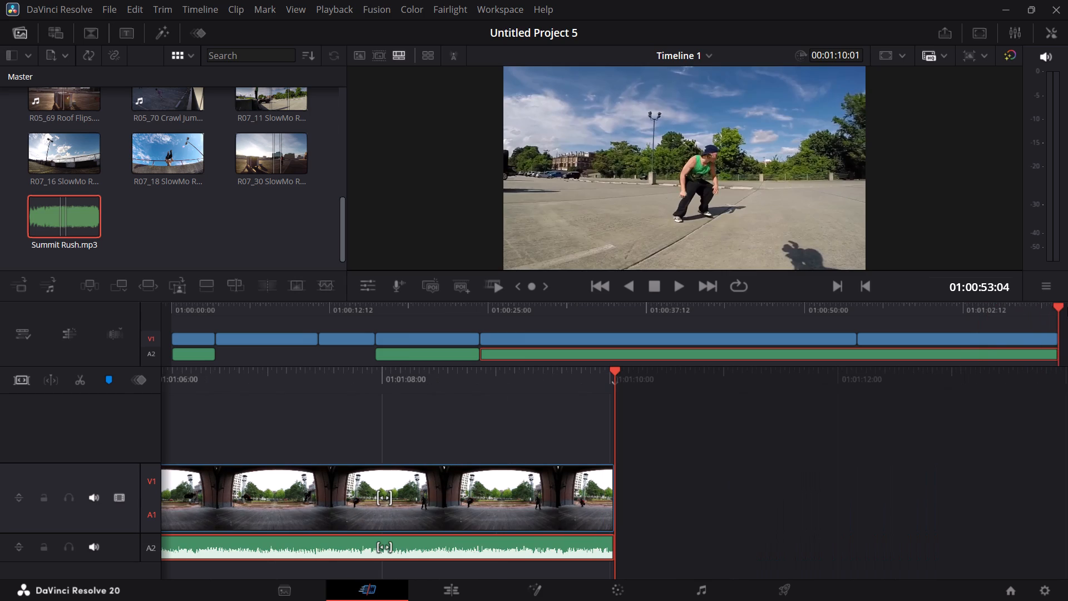
left_click_drag(1067, 307, 1067, 312)
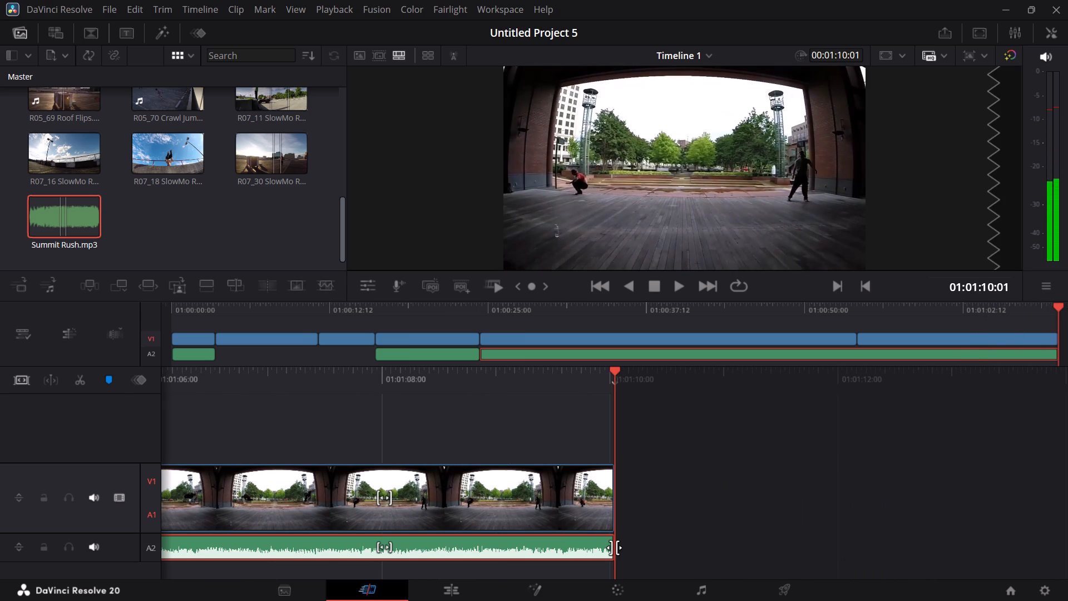
left_click_drag(614, 546, 426, 551)
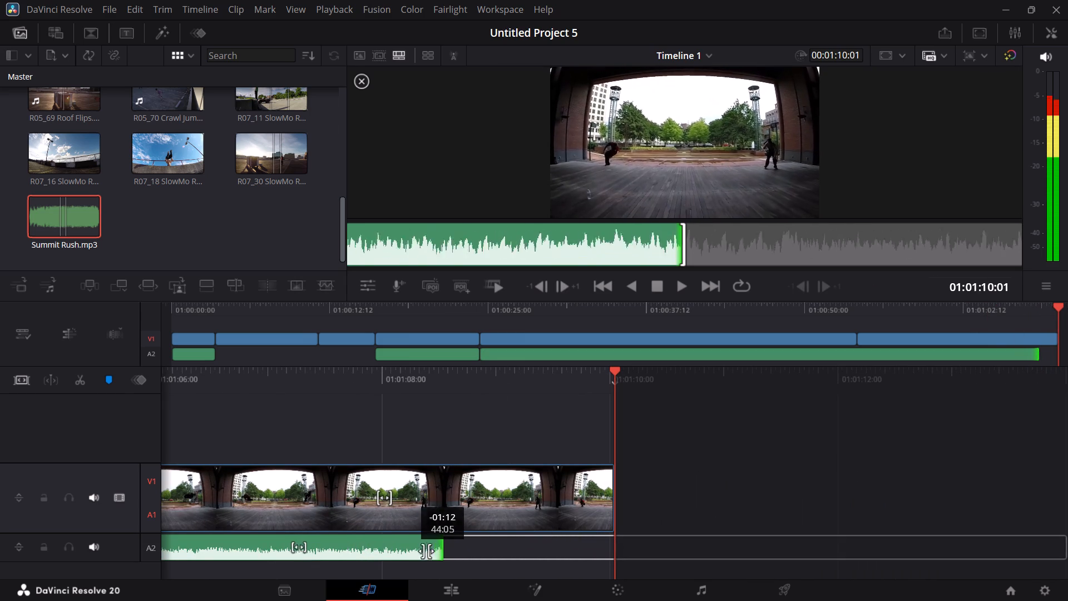
left_click_drag(426, 551, 130, 554)
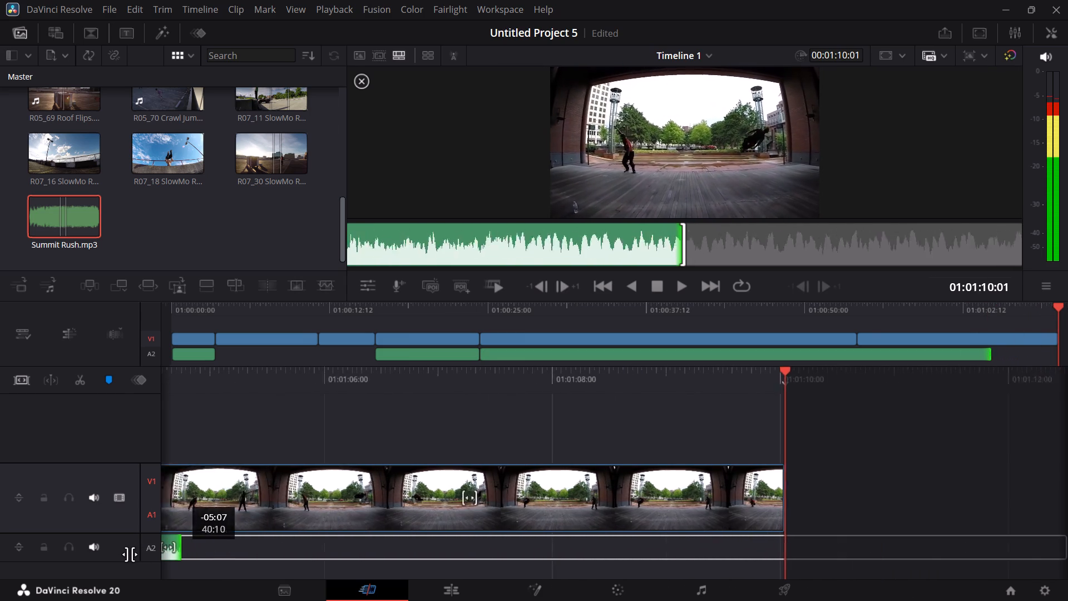
left_click_drag(130, 554, 63, 558)
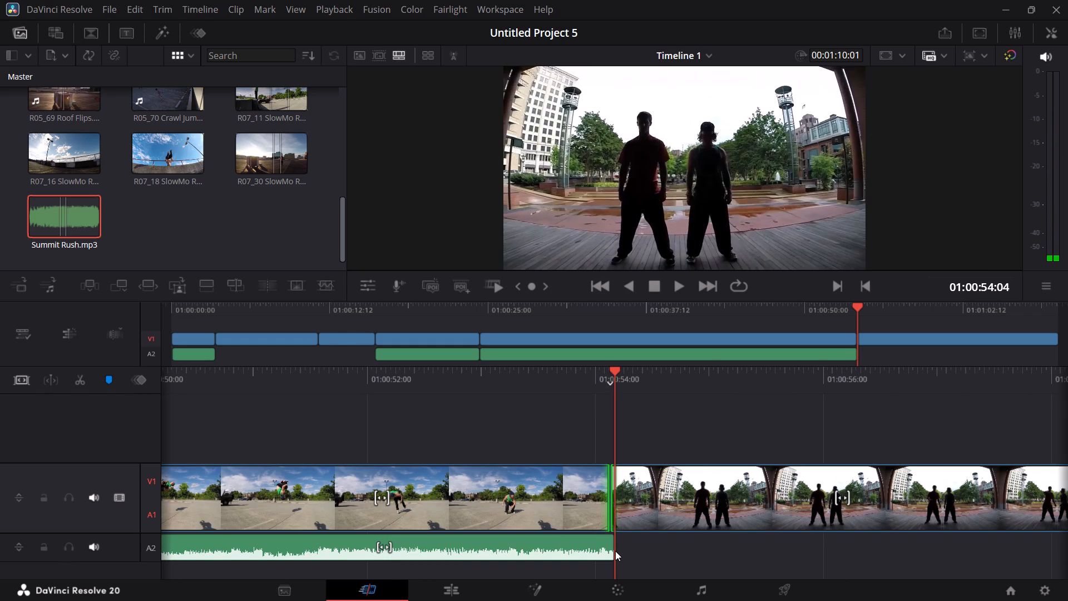
left_click_drag(612, 549, 609, 546)
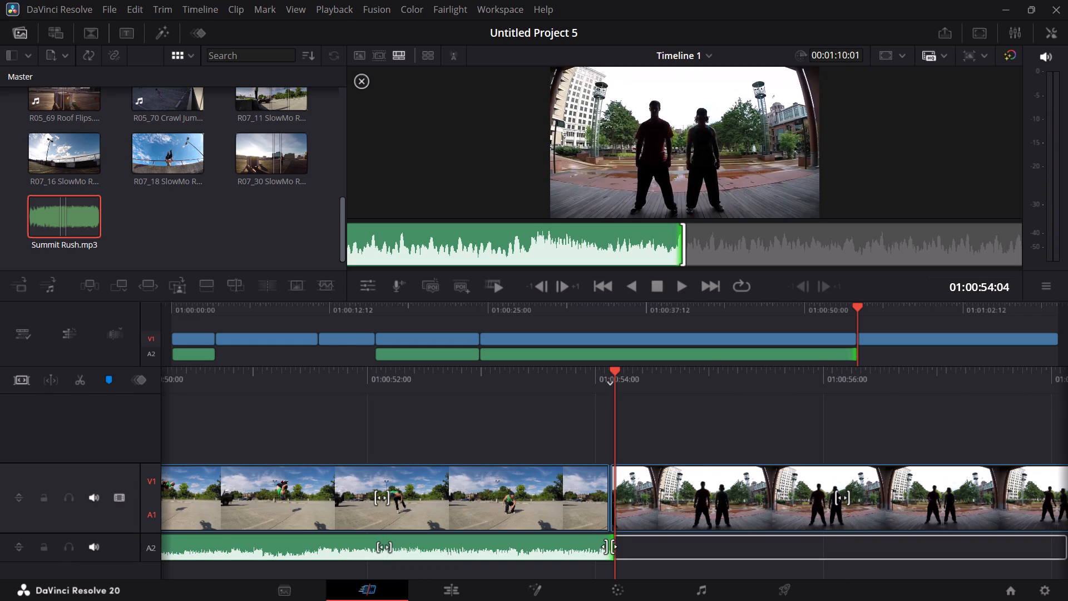
left_click_drag(609, 546, 606, 545)
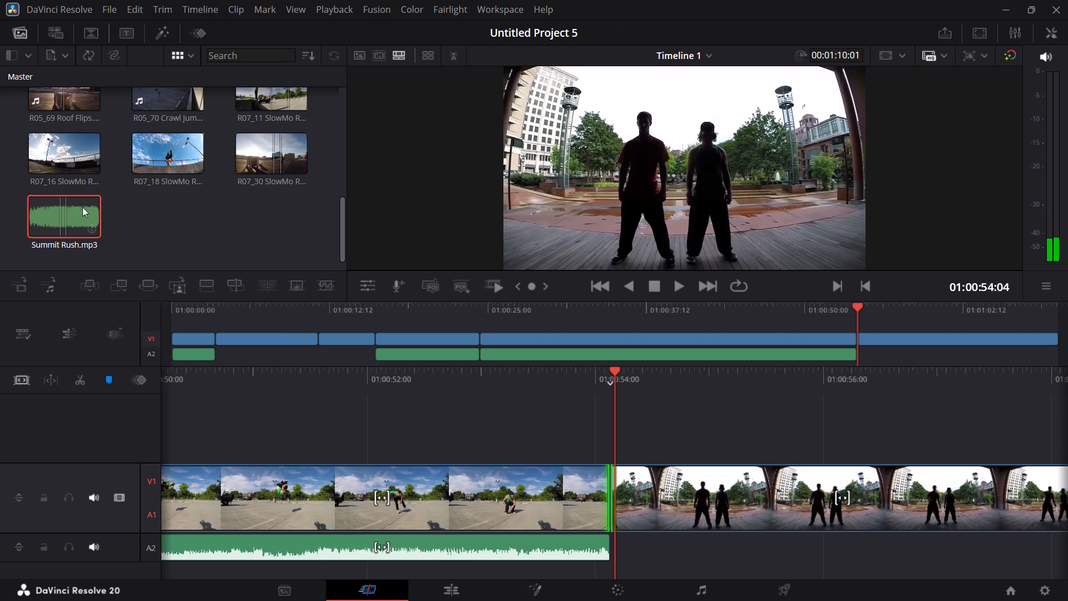
Find Parkour Score.wav in the media pool and open it for source viewing.
scroll(131, 185, "up", 2)
scroll(131, 185, "down", 1)
scroll(131, 185, "up", 13)
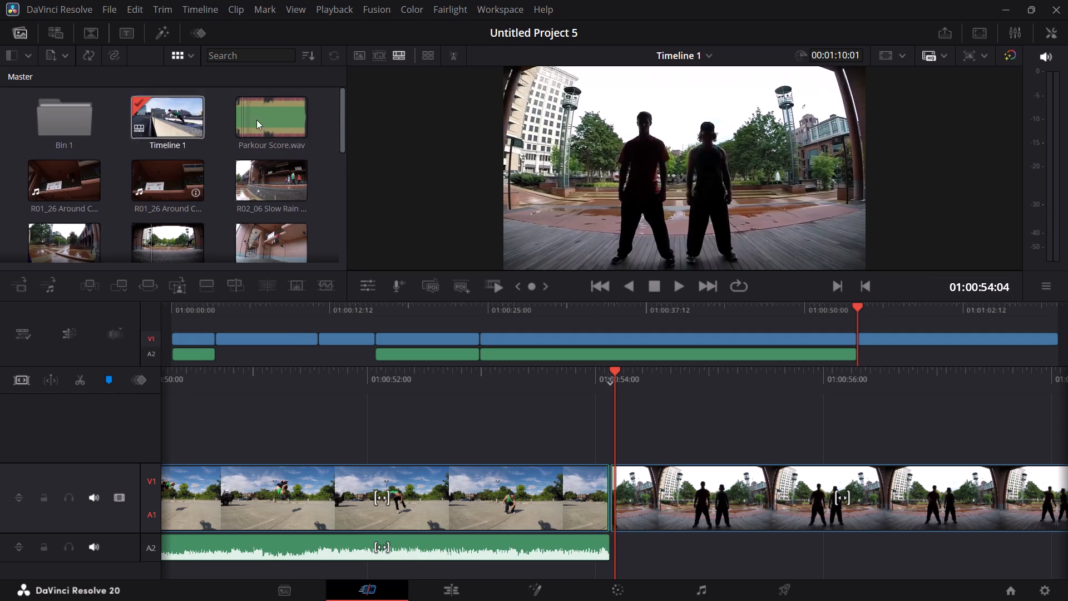
double_click(283, 118)
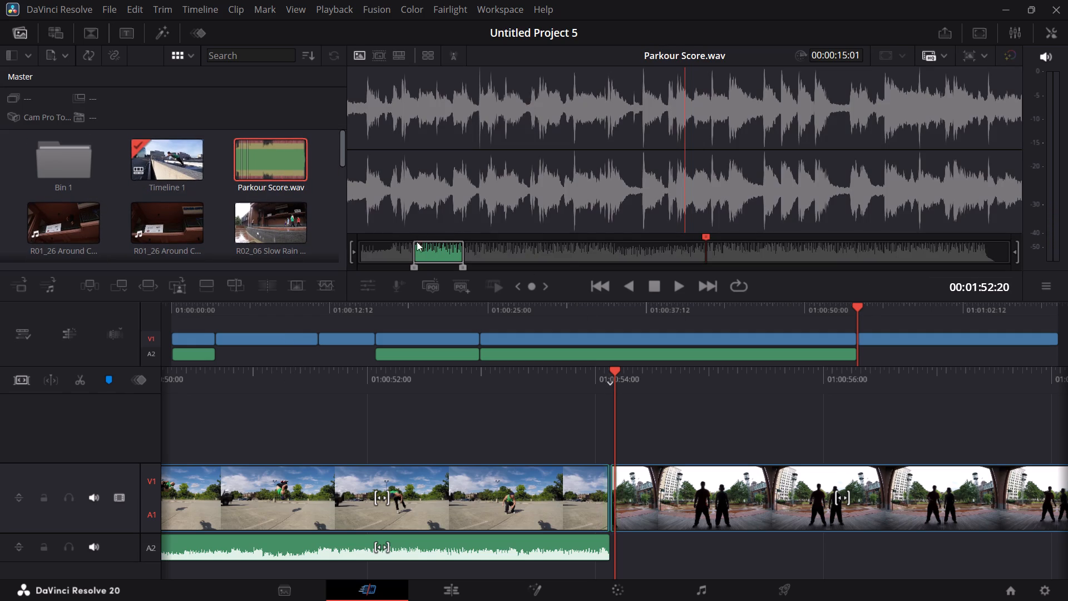
Audition Parkour Score.wav in the source viewer and mark a 28:05 section of it with the out point at 00:01:53:09.
left_click(675, 289)
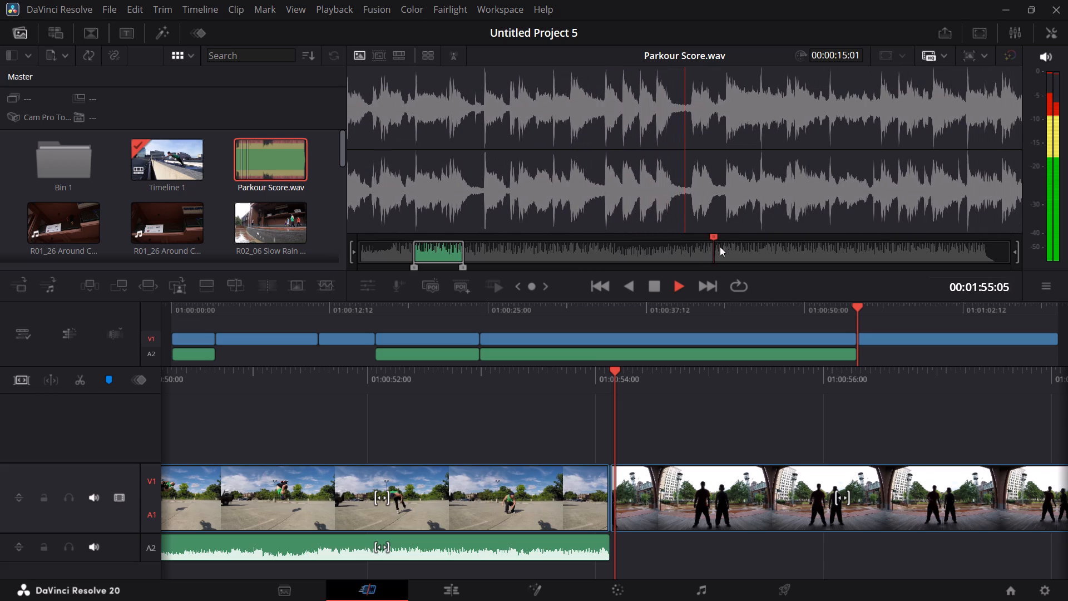
left_click_drag(713, 237, 849, 249)
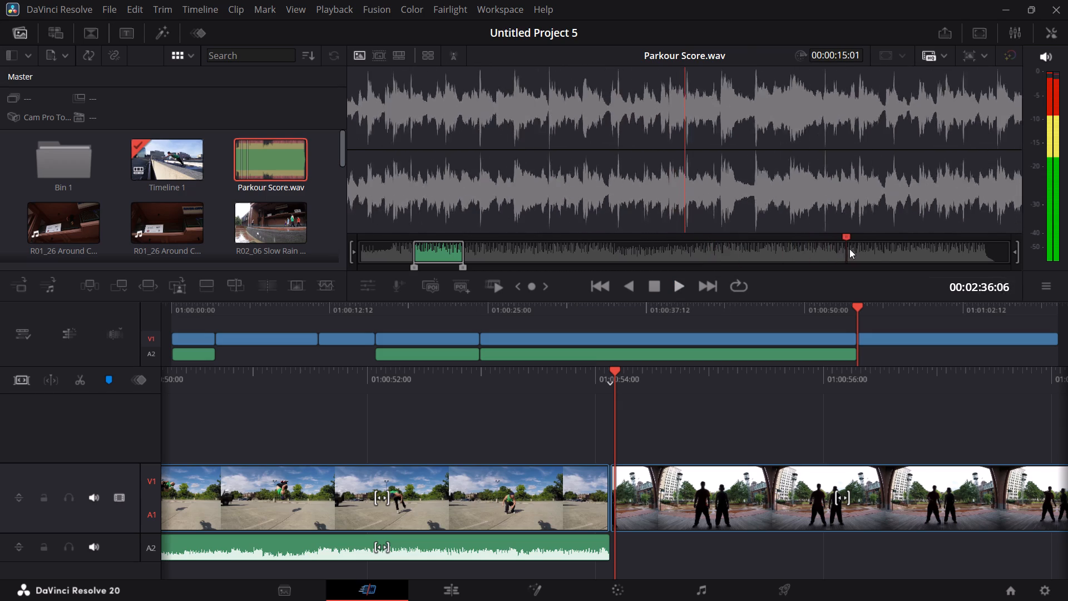
left_click_drag(849, 249, 873, 253)
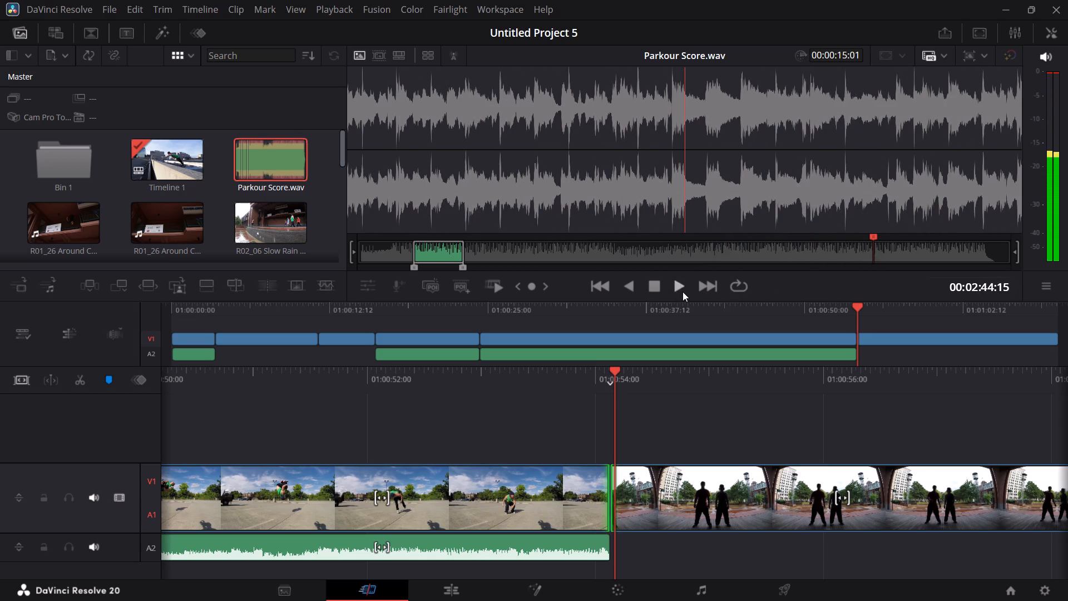
left_click(680, 288)
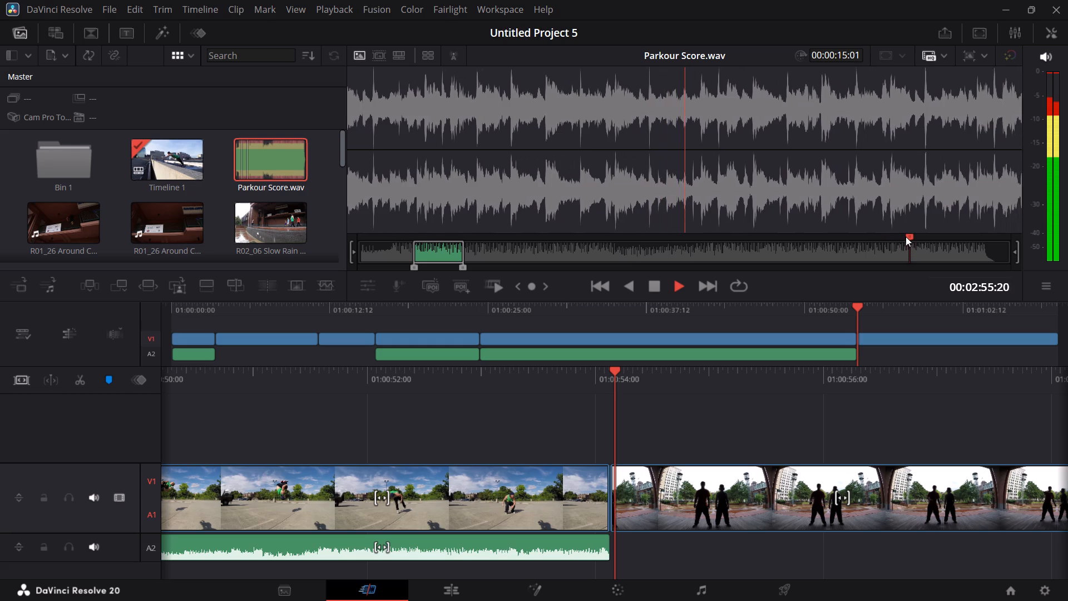
left_click_drag(906, 237, 606, 275)
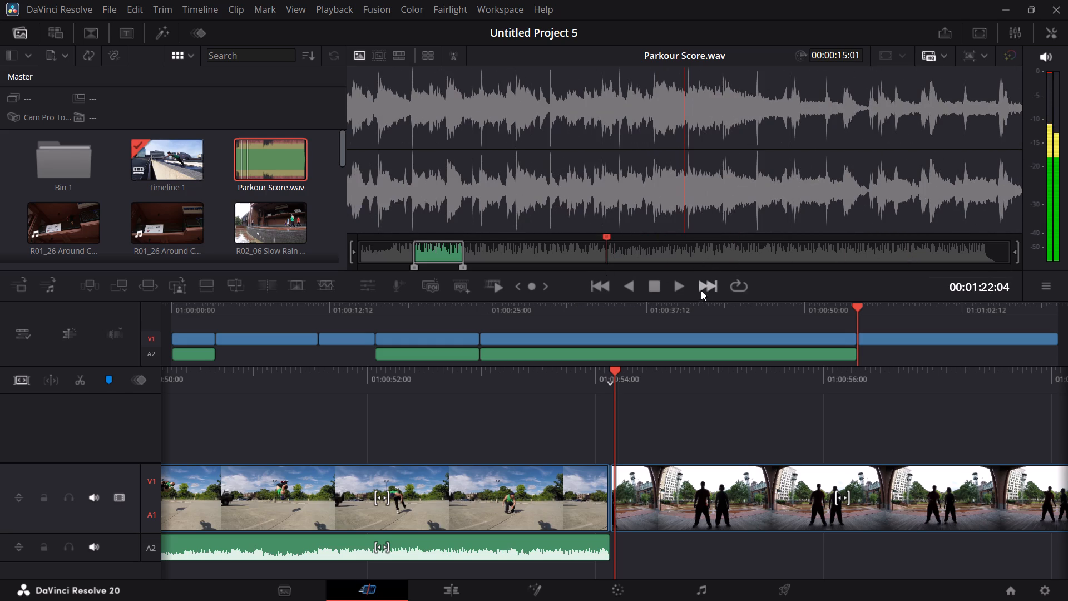
left_click(673, 289)
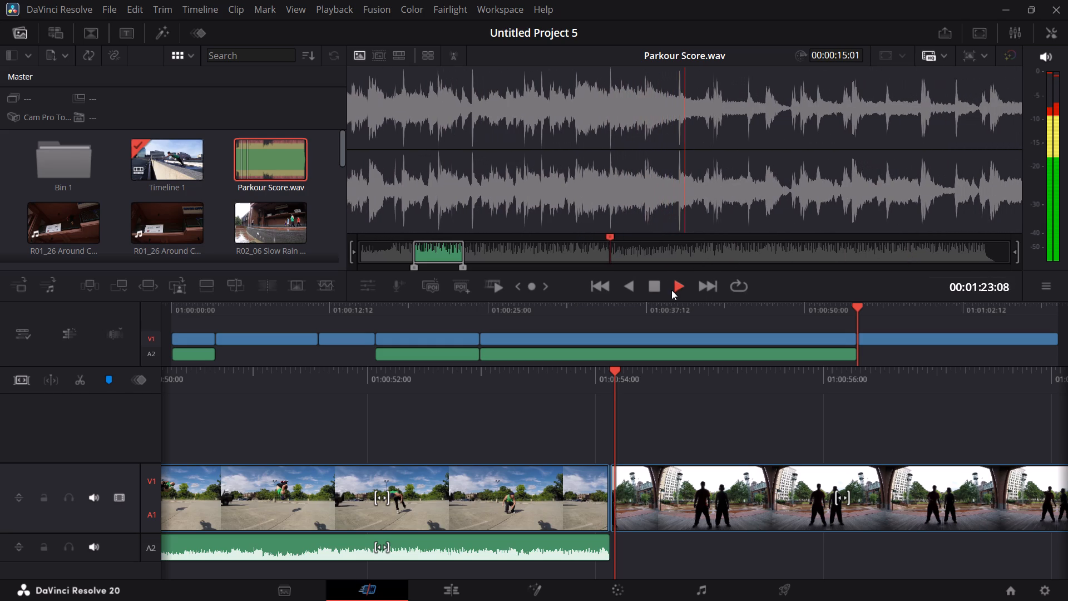
key("i")
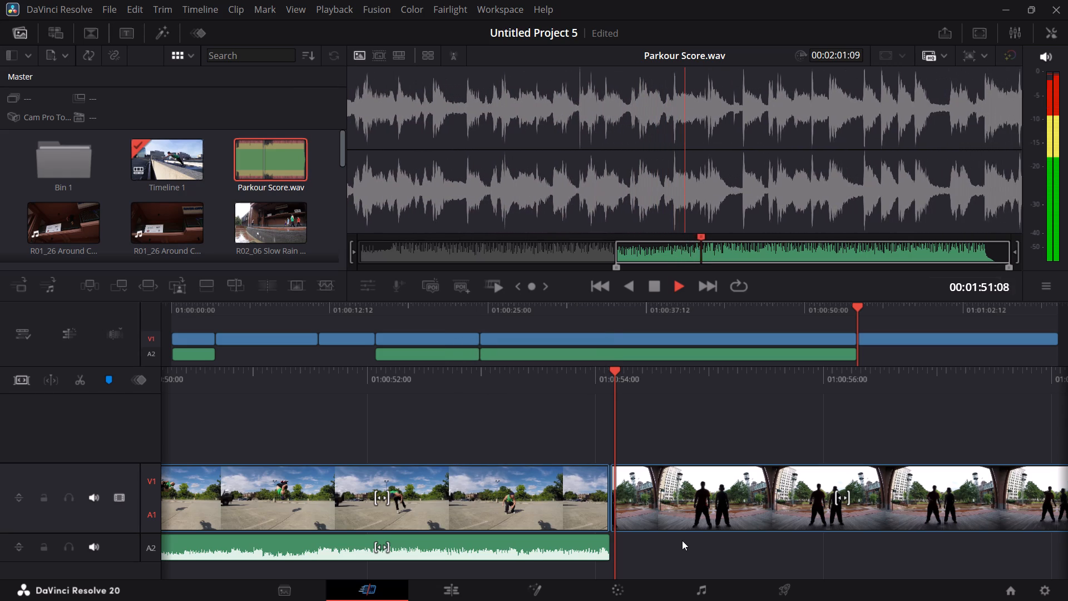
key("o")
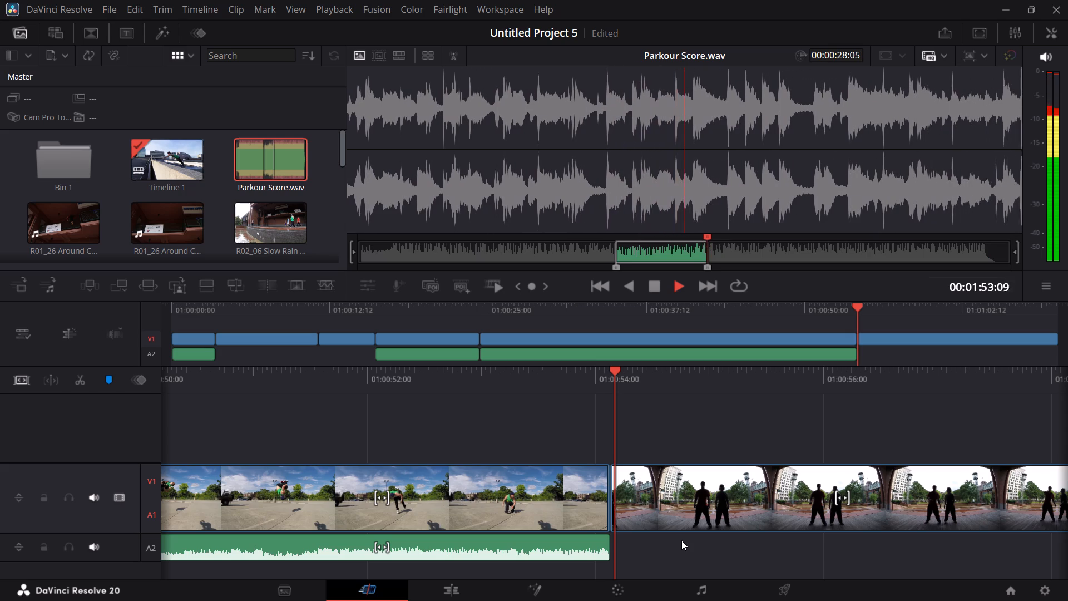
key("space")
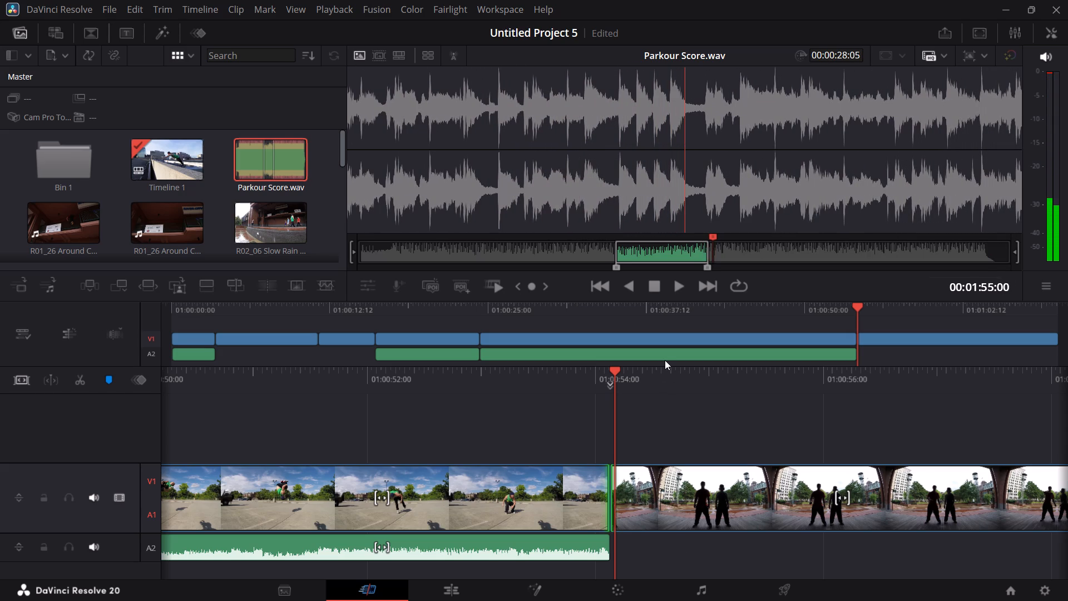
Shorten the marked section of Parkour Score.wav to 00:00:07:04 by moving its out point to 00:01:32:07.
left_click_drag(706, 265, 704, 266)
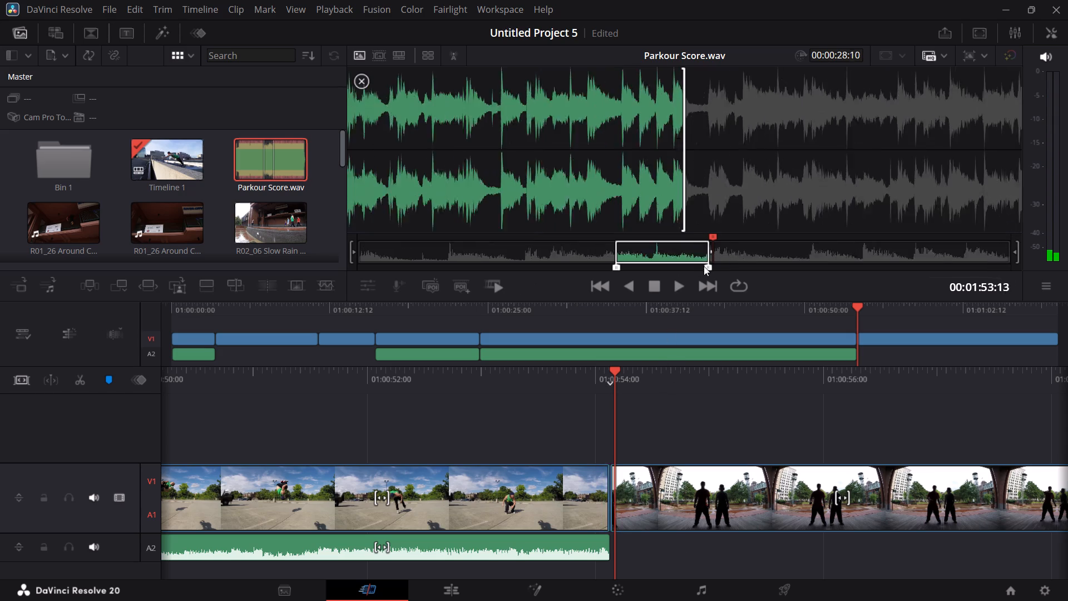
left_click_drag(704, 266, 639, 274)
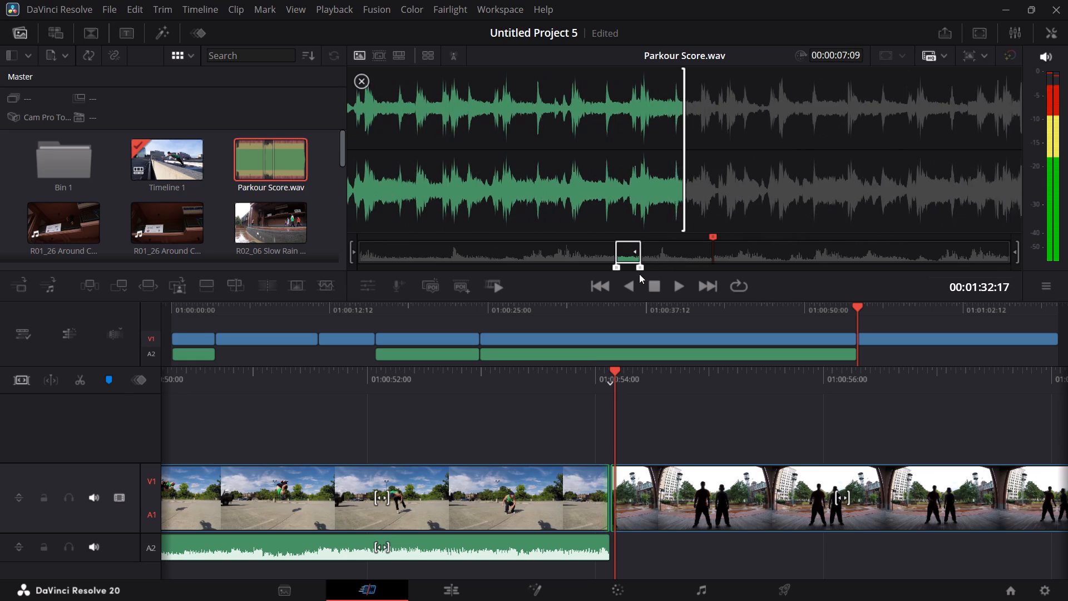
left_click_drag(639, 274, 639, 274)
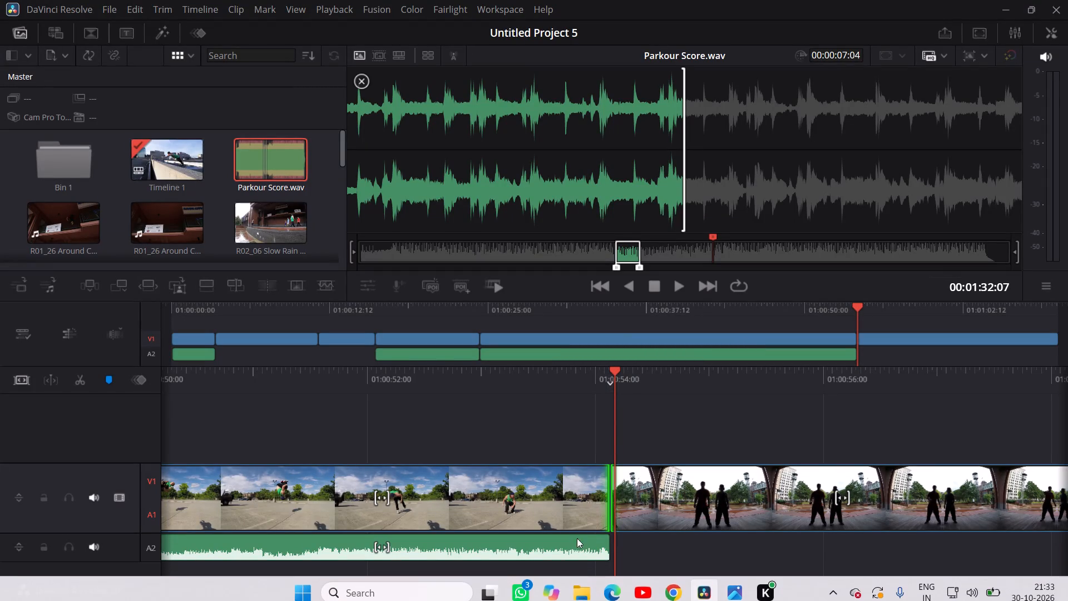
Extend the end of the first music clip on A2 to the end of the second video clip, near 01:00:11:14.
left_click(609, 546)
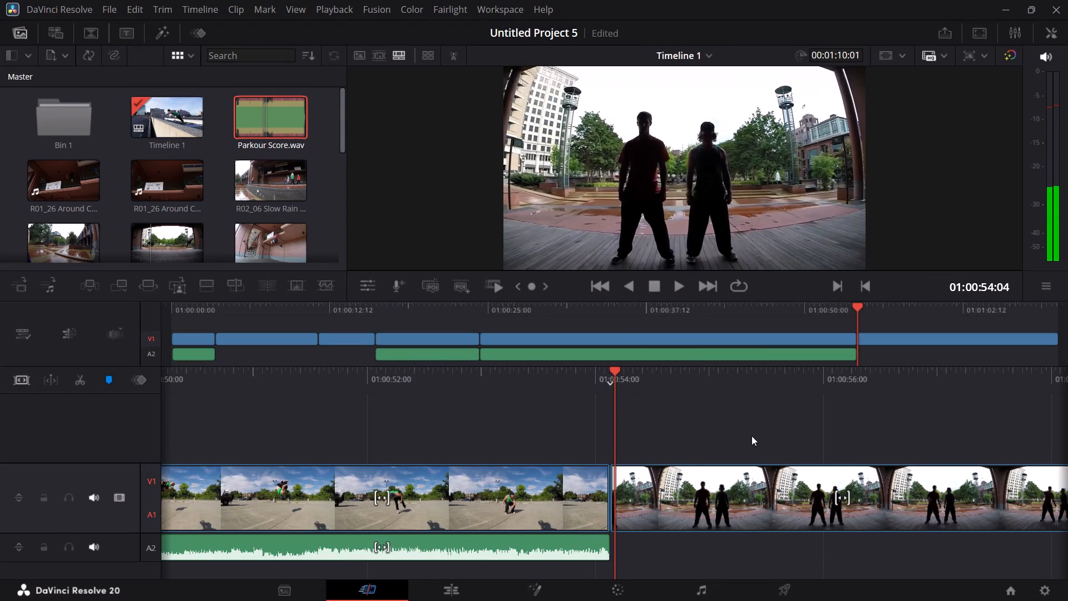
left_click(860, 303)
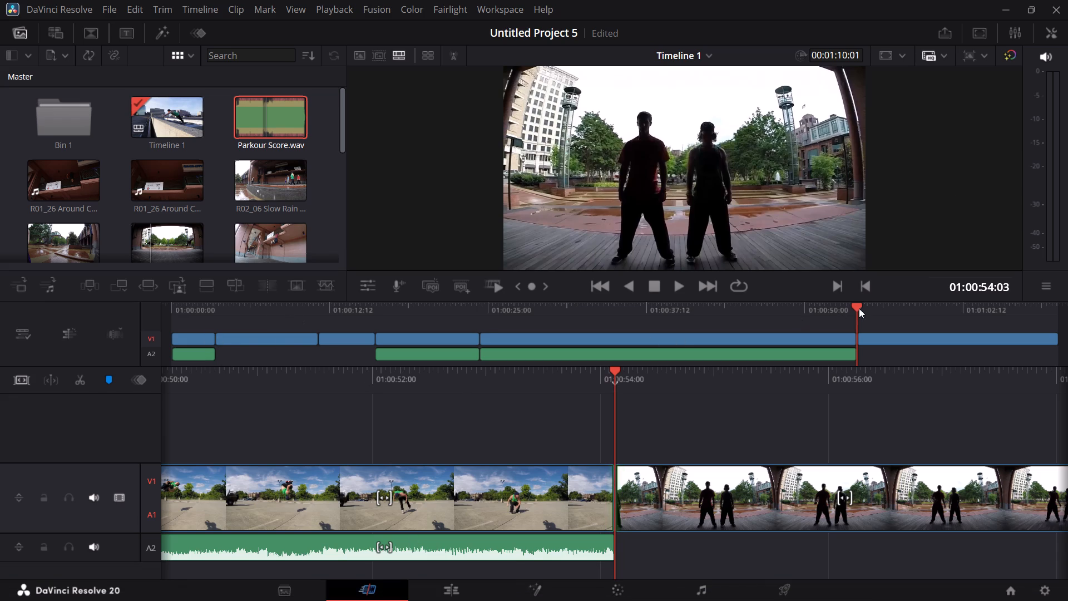
left_click_drag(855, 304, 498, 360)
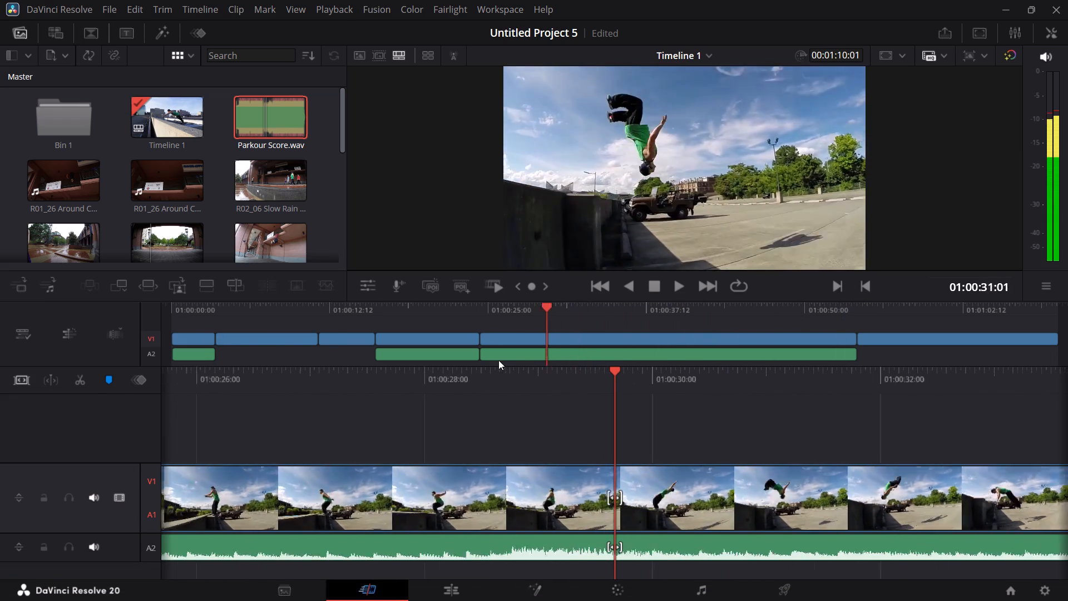
left_click_drag(498, 360, 199, 422)
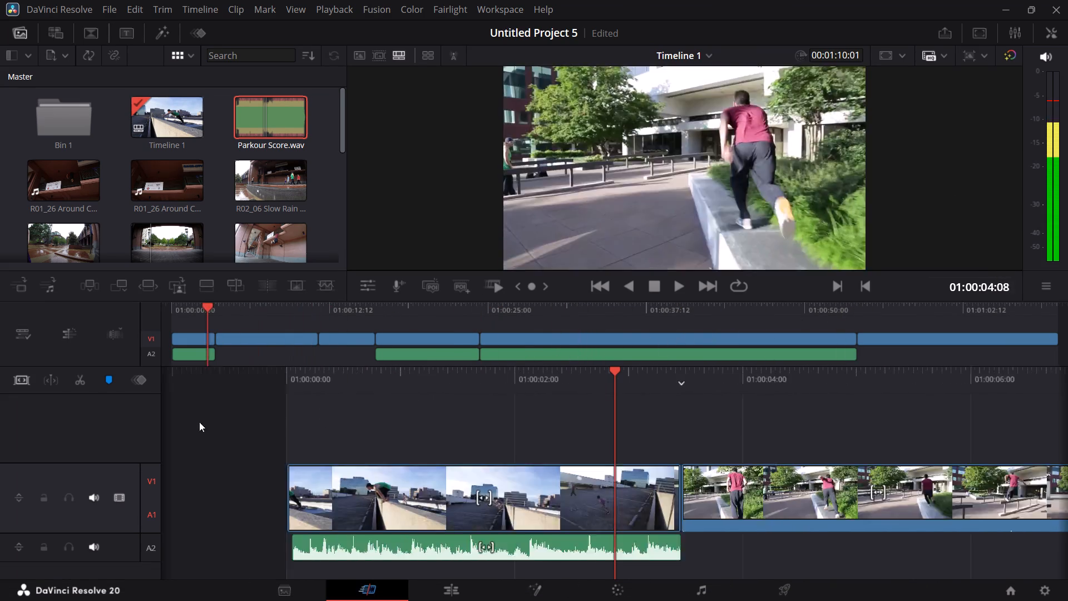
left_click_drag(199, 422, 158, 431)
left_click(680, 290)
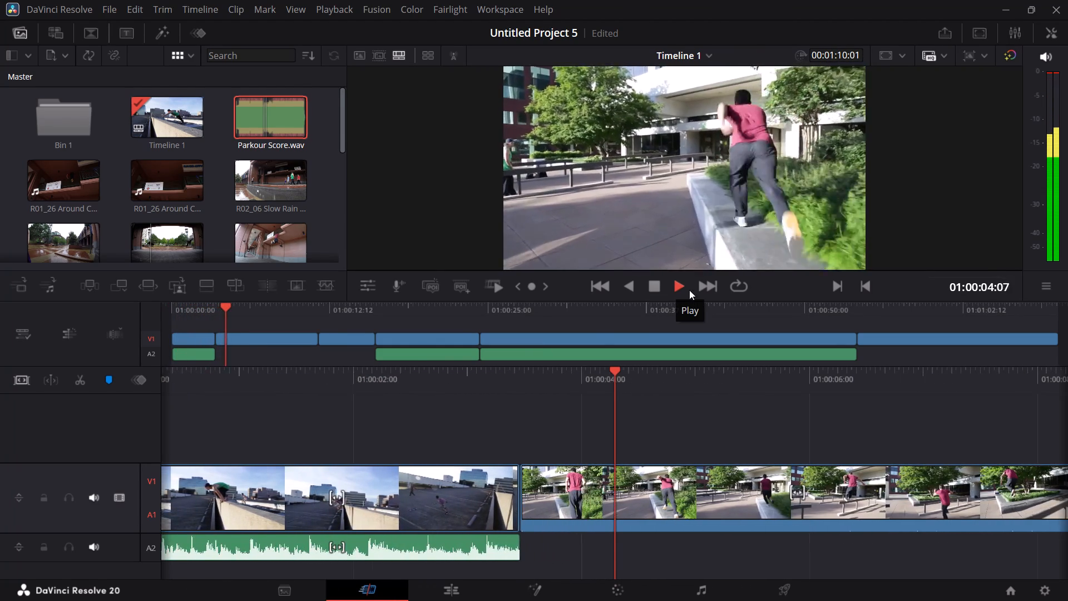
left_click(662, 288)
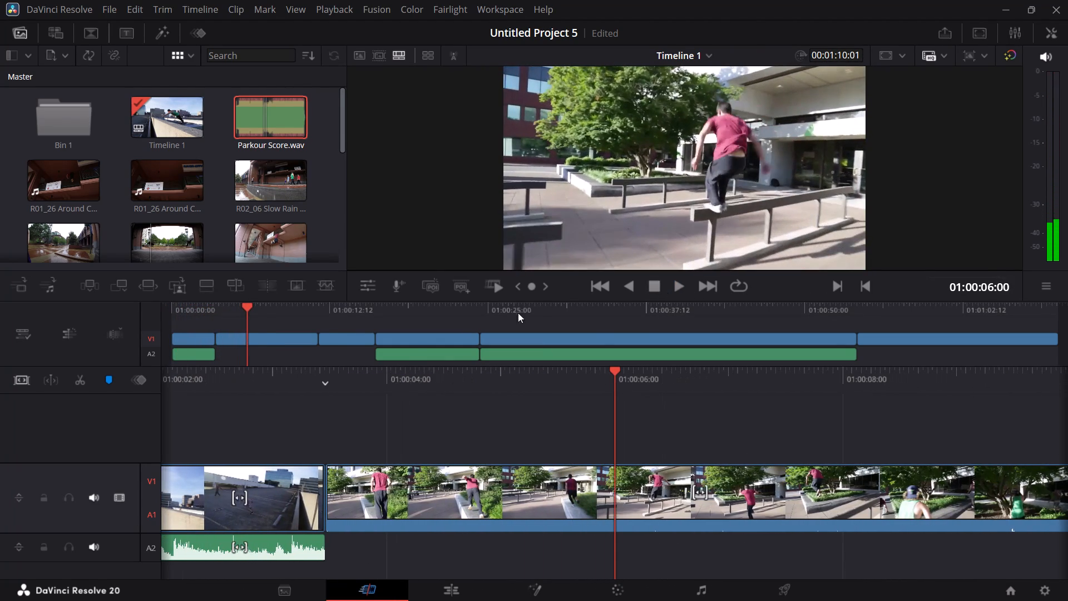
left_click_drag(322, 543, 372, 546)
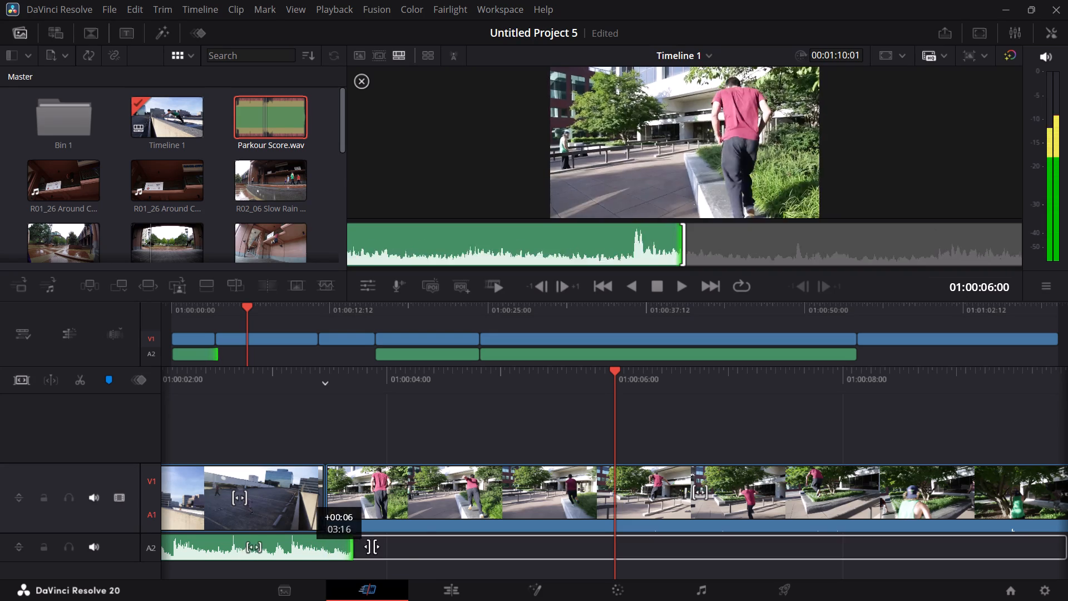
left_click_drag(372, 546, 594, 554)
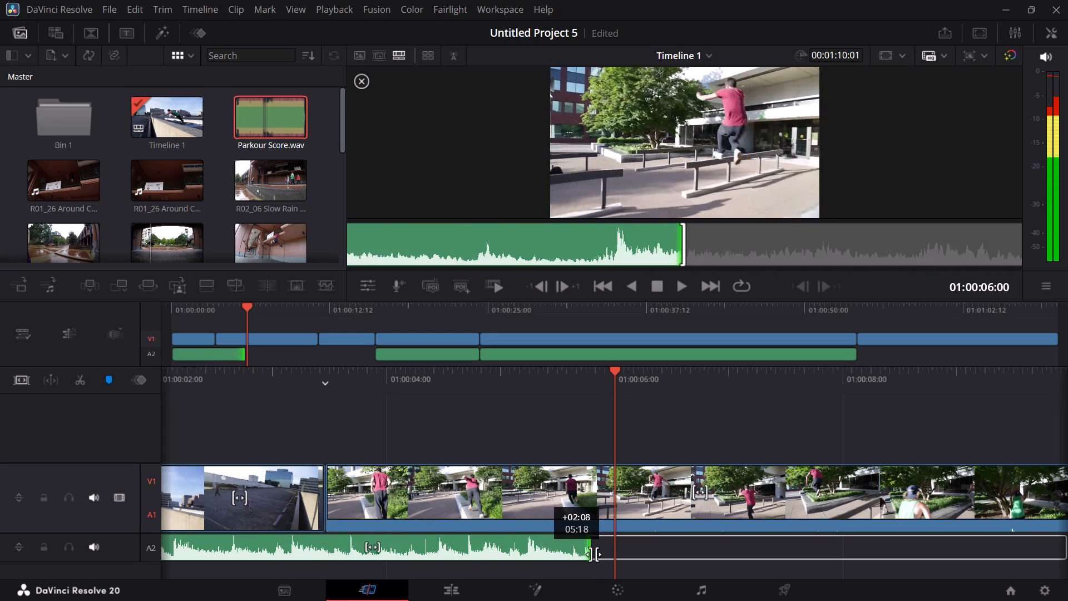
left_click_drag(594, 554, 681, 559)
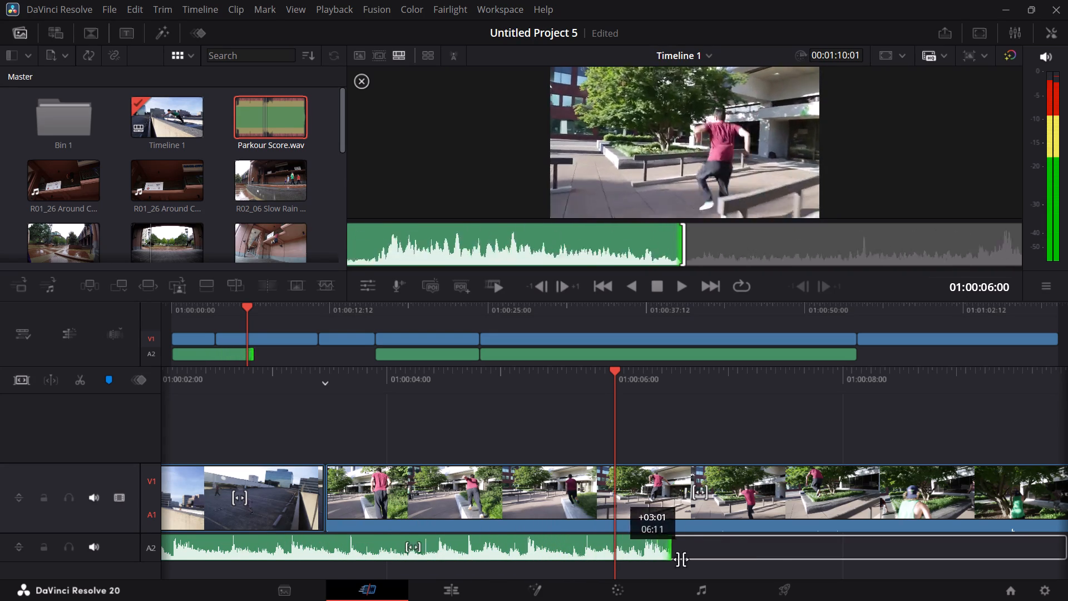
left_click_drag(681, 559, 922, 563)
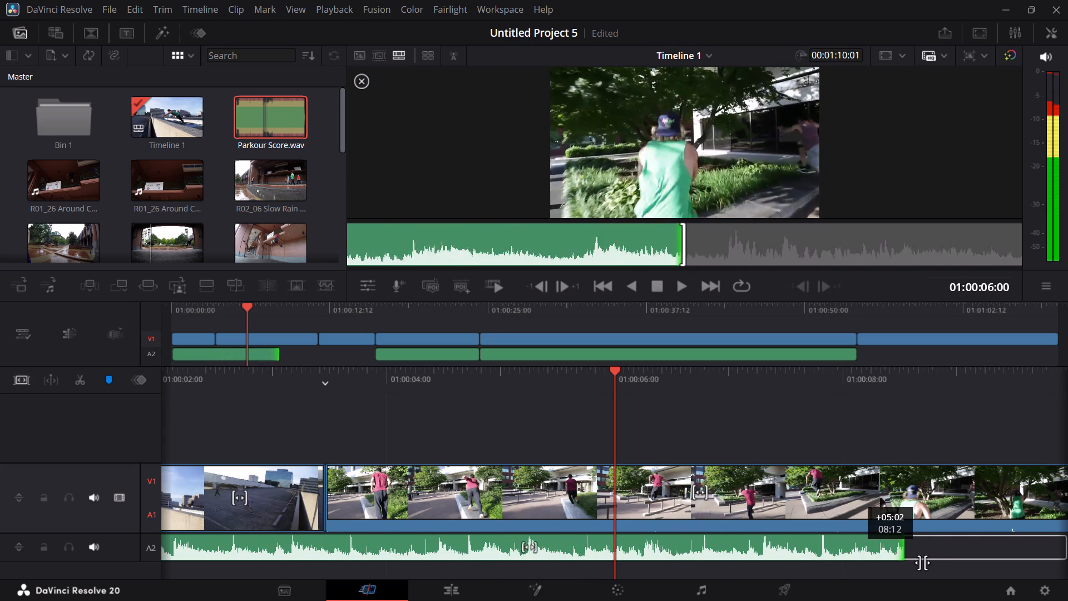
left_click_drag(922, 563, 1030, 561)
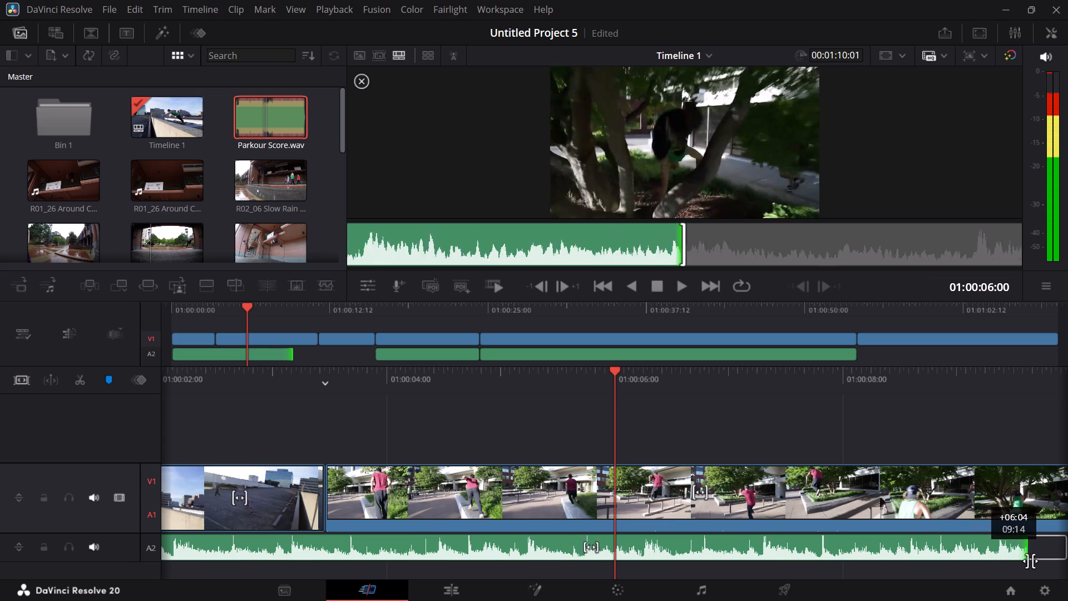
left_click_drag(1030, 561, 1047, 559)
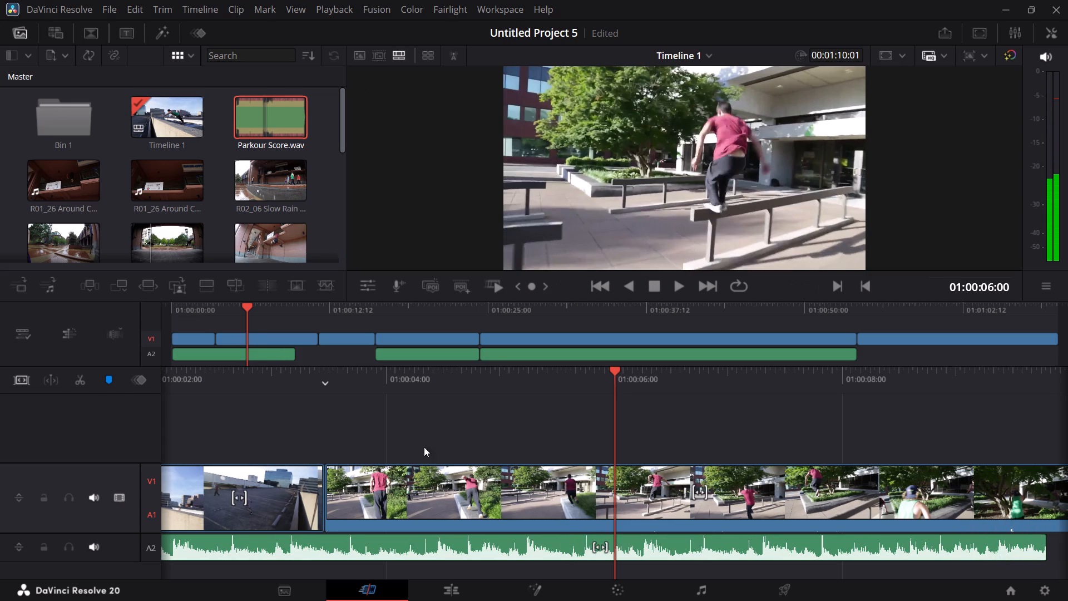
left_click_drag(245, 304, 274, 313)
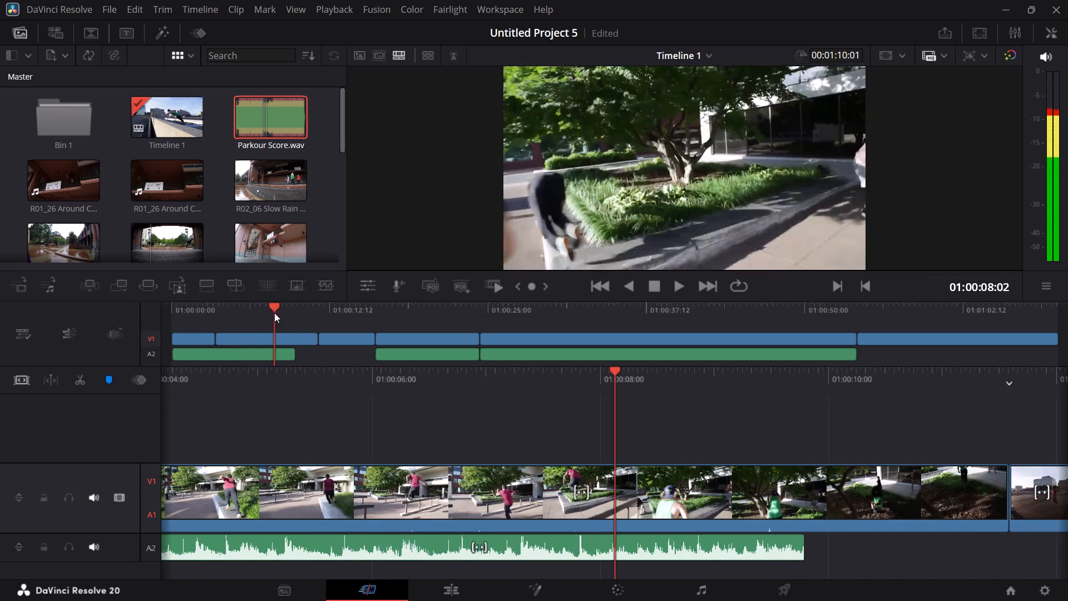
left_click_drag(274, 313, 279, 316)
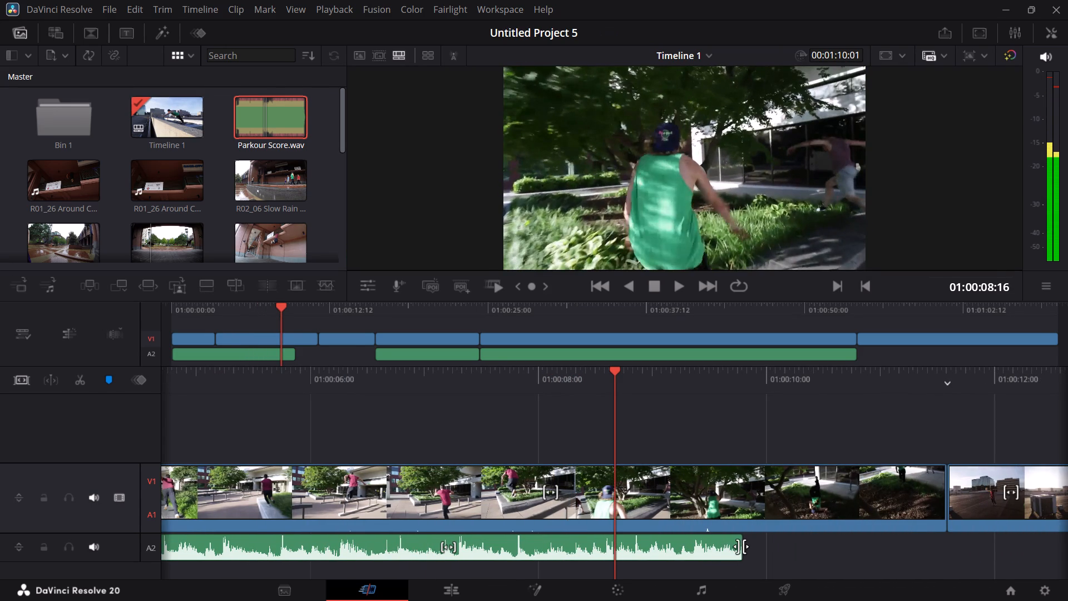
left_click_drag(742, 546, 911, 572)
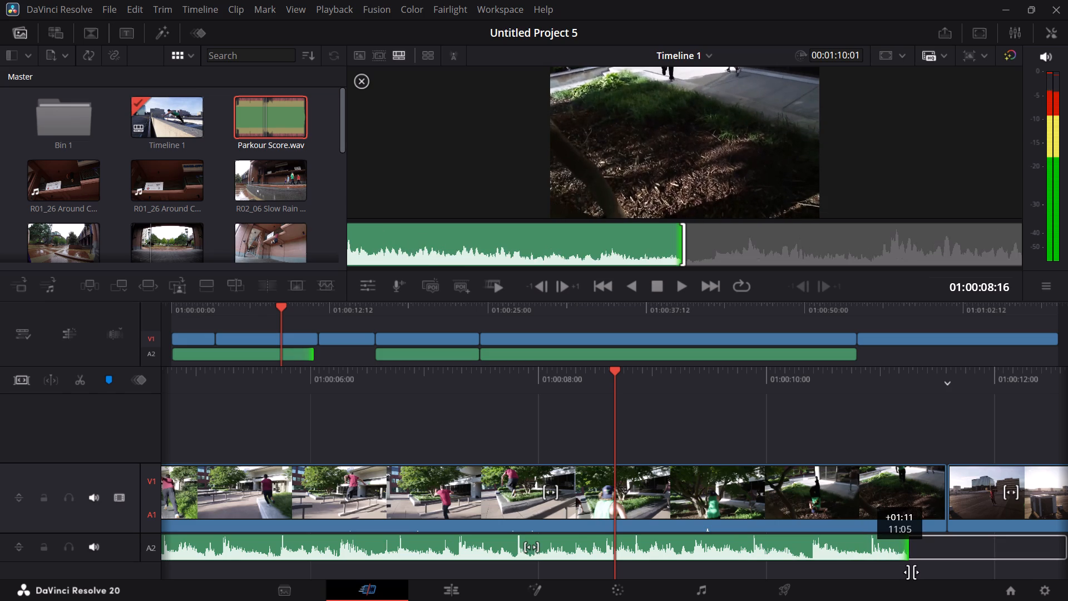
left_click_drag(911, 572, 947, 572)
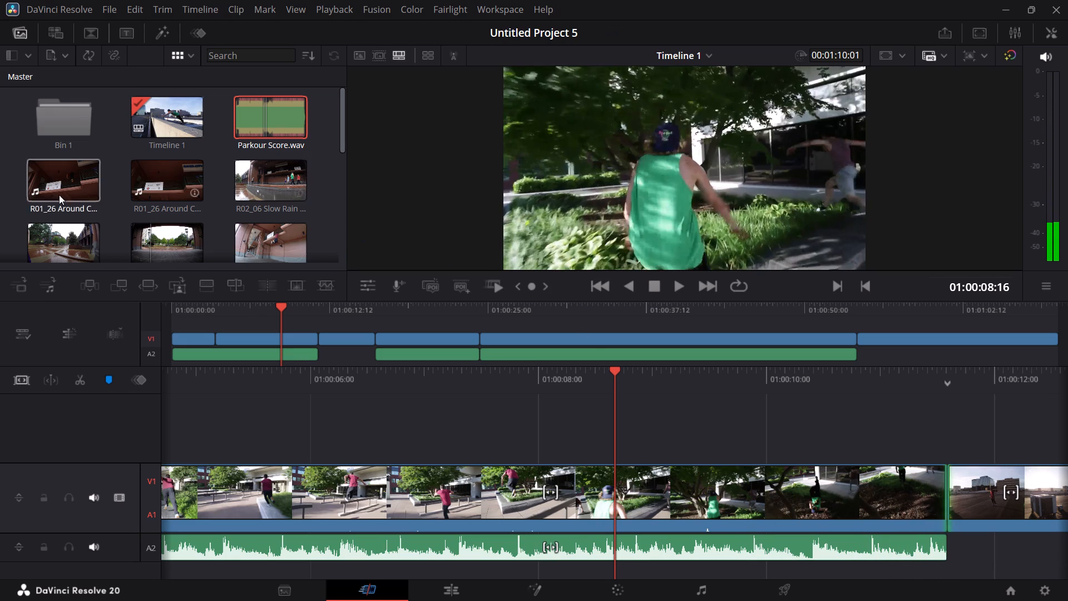
Place the marked Parkour Score.wav section on A2 directly after the first music clip, aligned with the start of the third video clip.
double_click(281, 122)
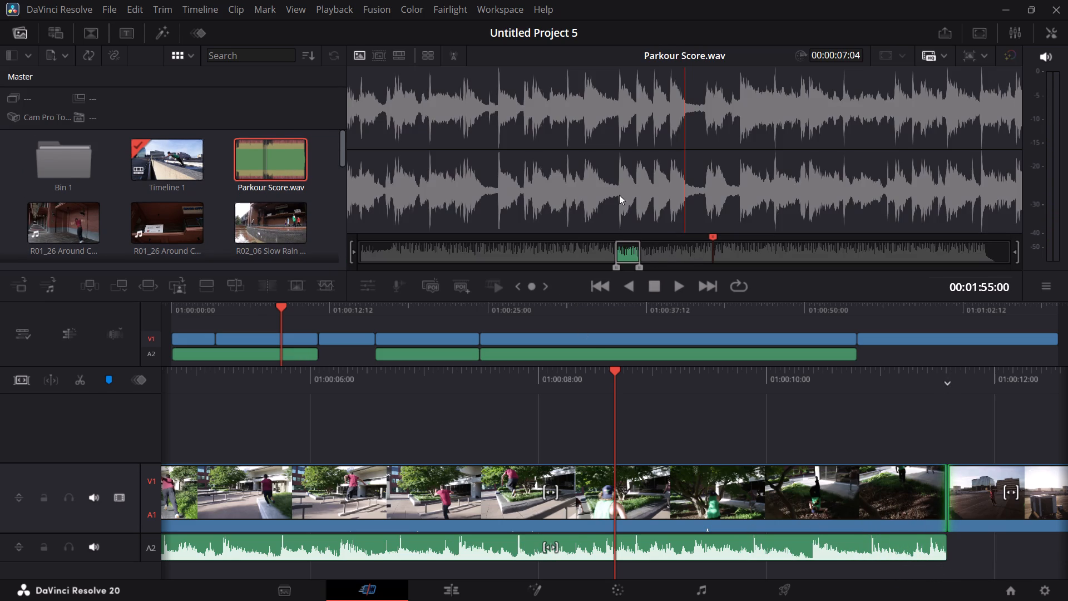
left_click_drag(639, 170, 961, 513)
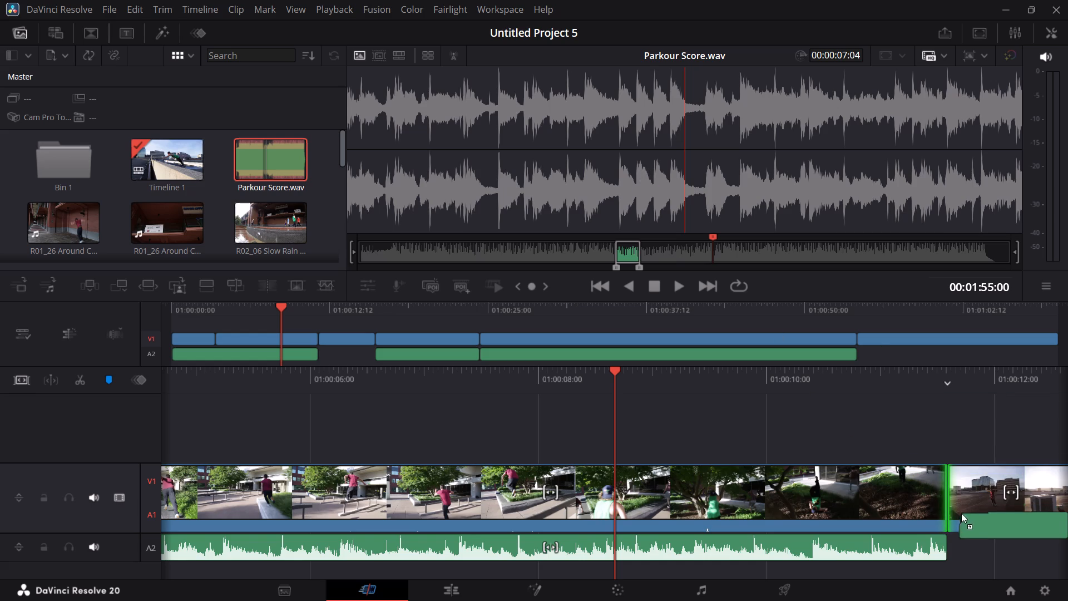
left_click_drag(961, 513, 965, 541)
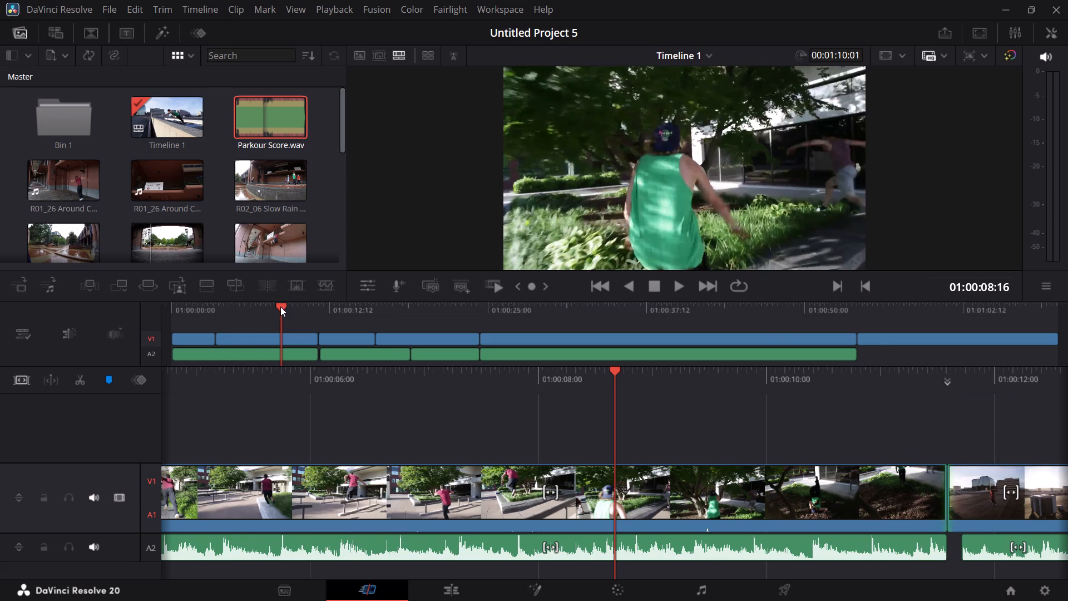
left_click_drag(280, 307, 306, 325)
left_click_drag(754, 545, 736, 549)
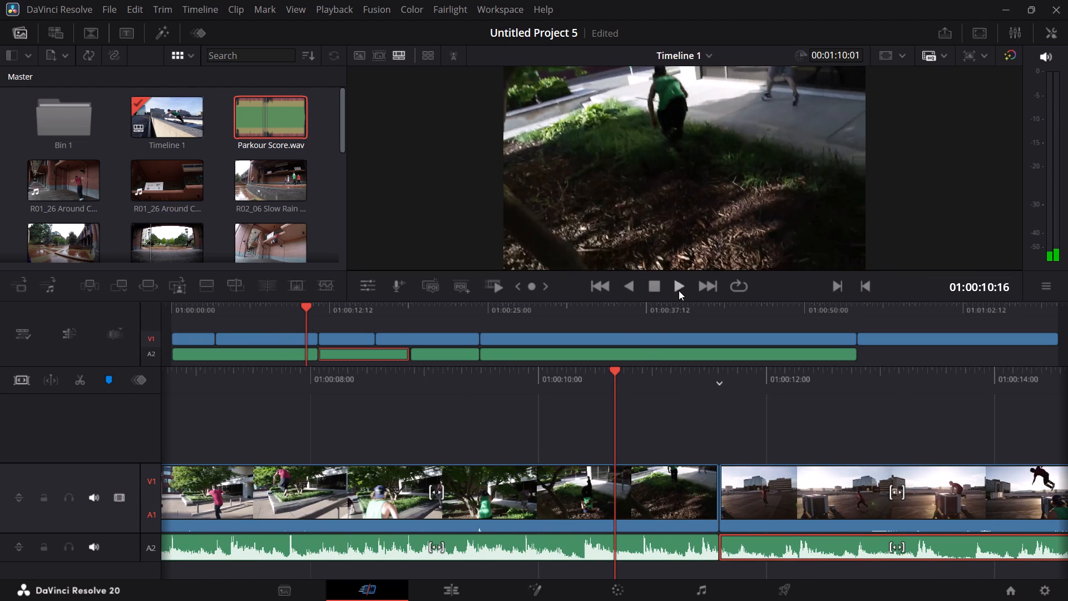
Play the timeline from 01:00:10:16 and again from about 01:00:17:11 to check the second music clip and its change to the third.
left_click(679, 289)
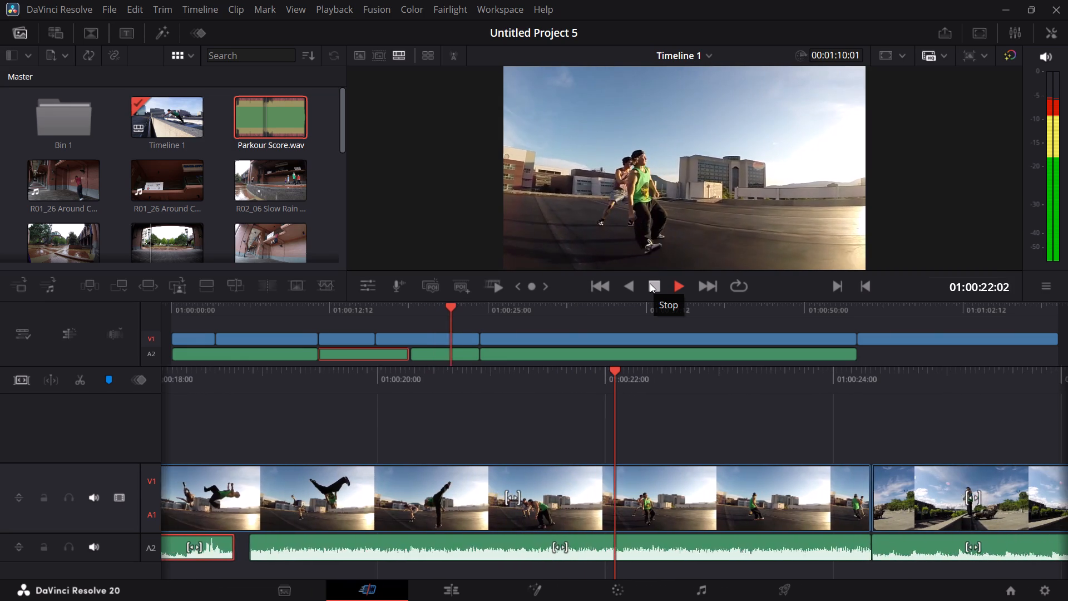
left_click(650, 283)
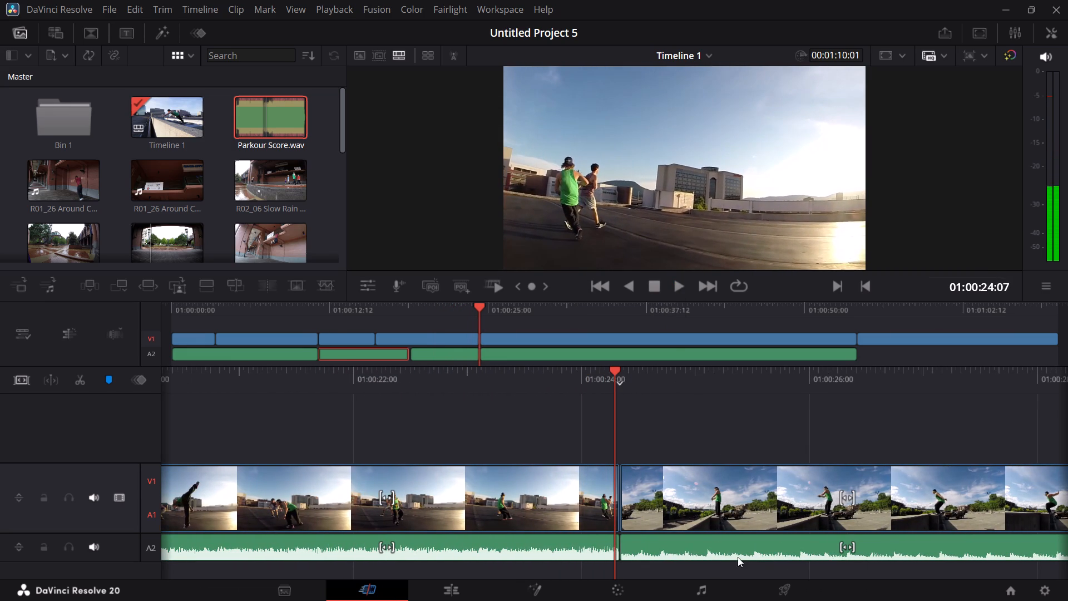
left_click(652, 549)
left_click(652, 549)
left_click(652, 549)
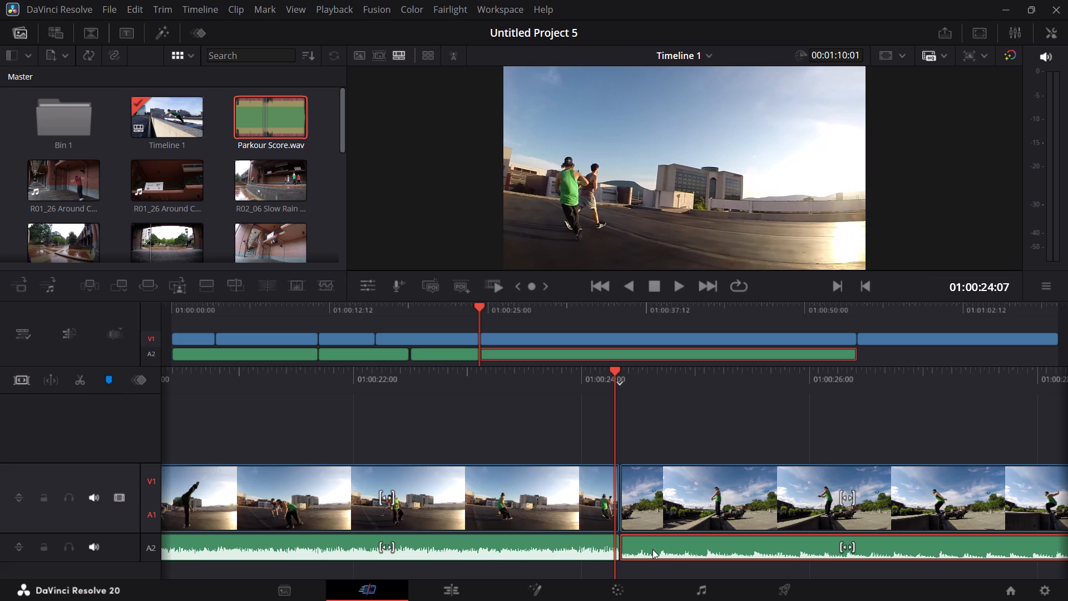
left_click(591, 548)
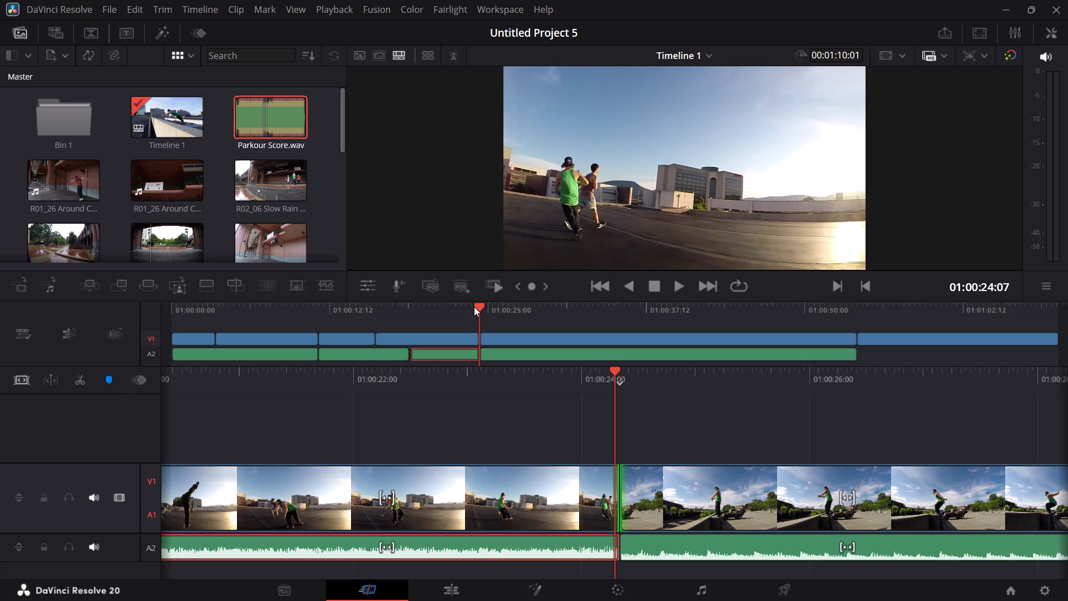
left_click_drag(482, 305, 478, 309)
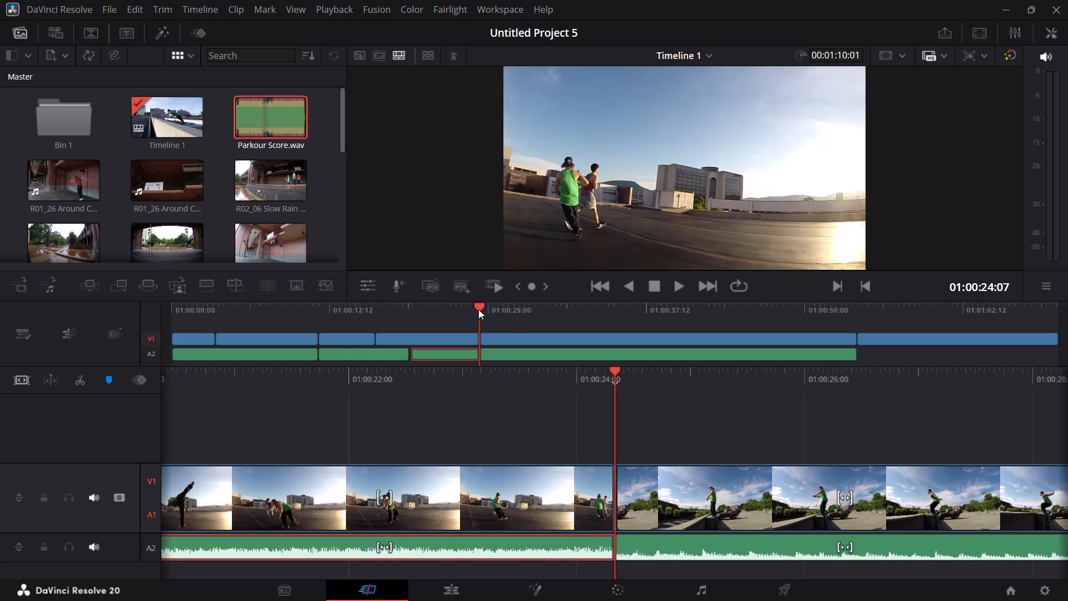
left_click_drag(478, 309, 395, 346)
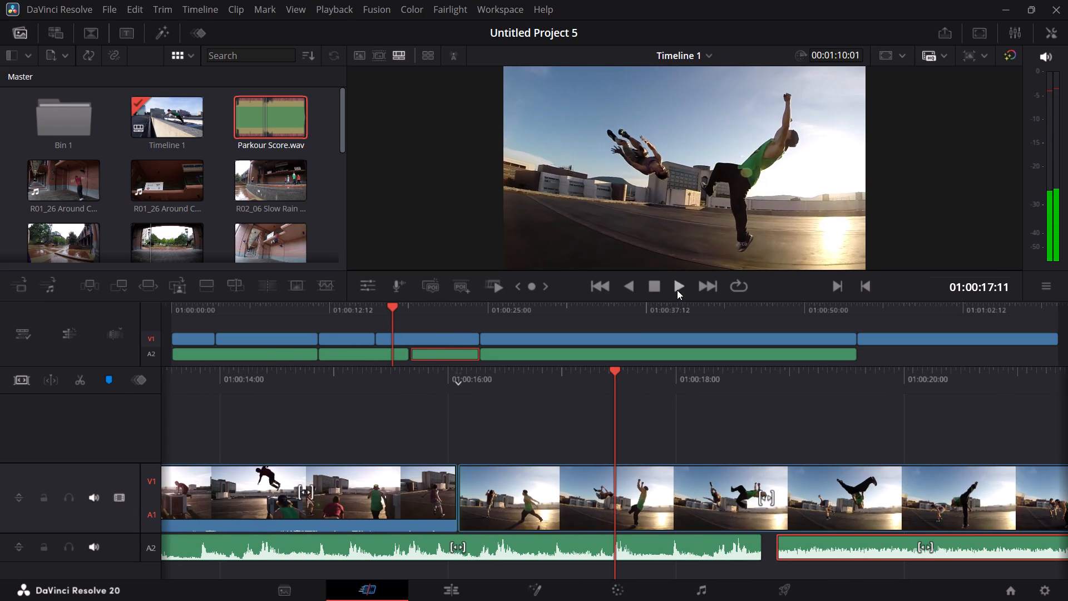
left_click(677, 290)
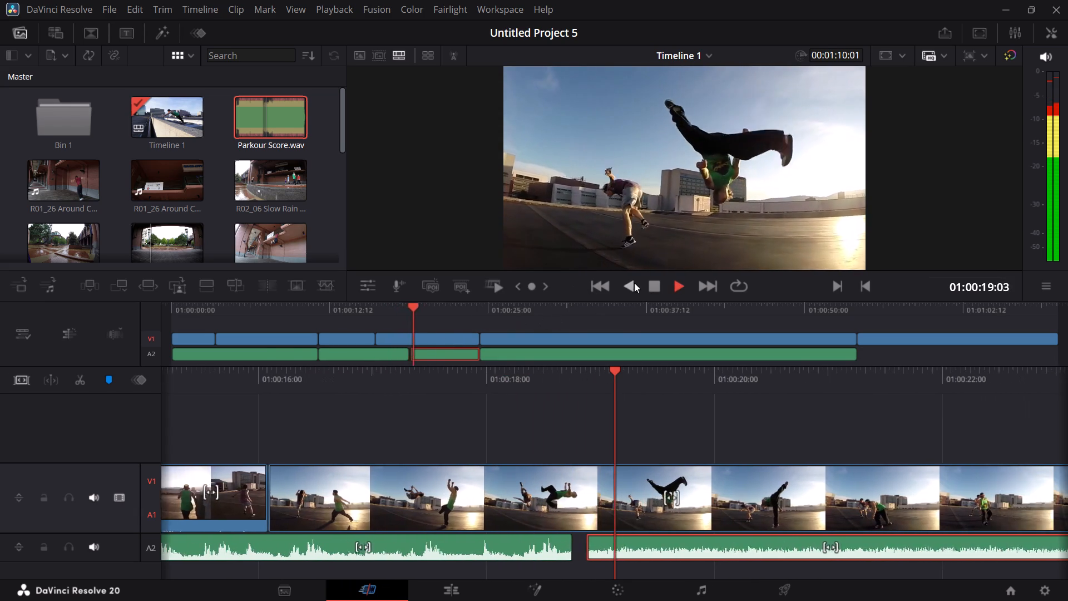
left_click(649, 287)
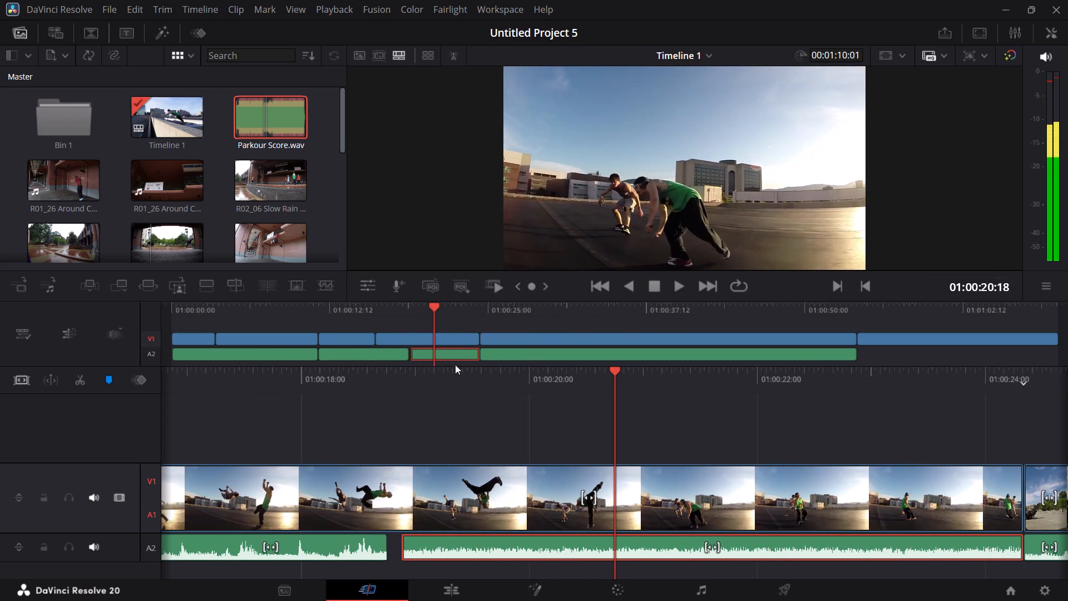
Trim the second music clip on A2 to the third video clip's end and extend the third music clip's start back to meet it.
left_click_drag(407, 354, 372, 361)
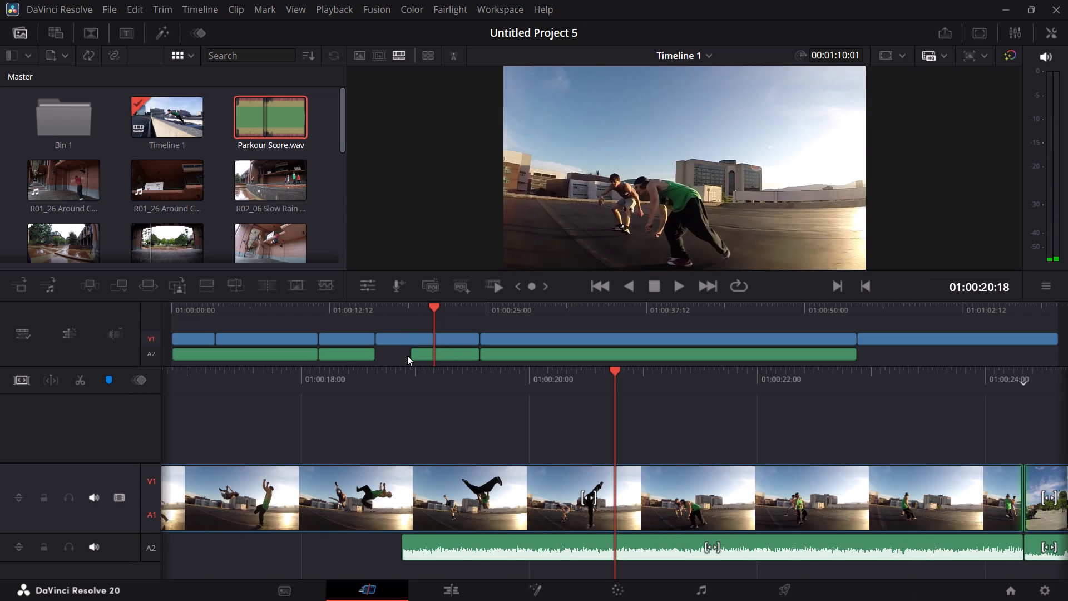
left_click_drag(411, 354, 371, 355)
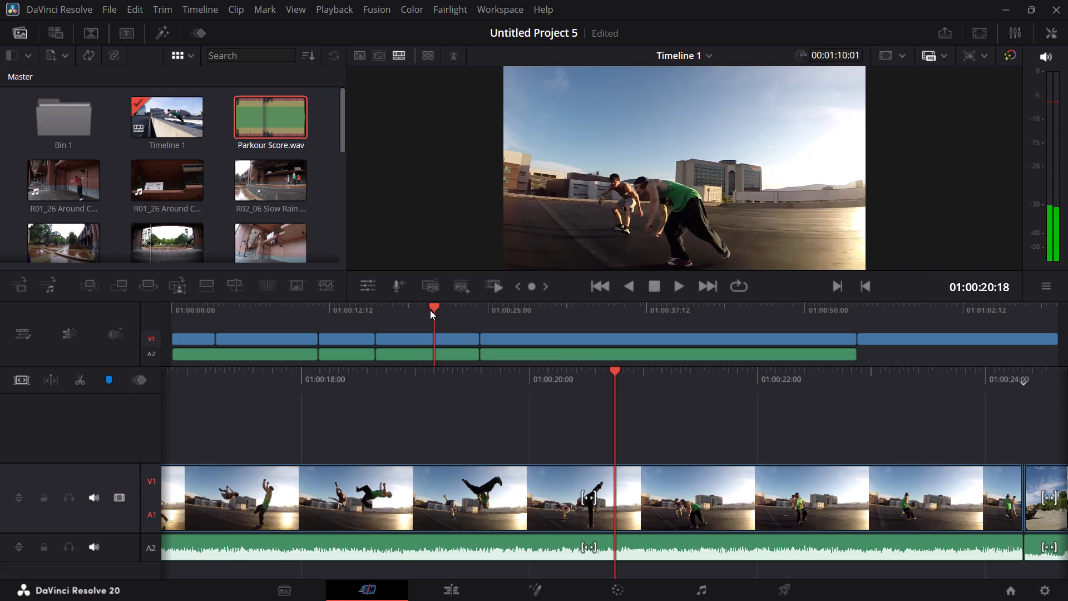
Play the timeline from its beginning to review how the music sections fit the video clips.
left_click_drag(433, 306, 259, 344)
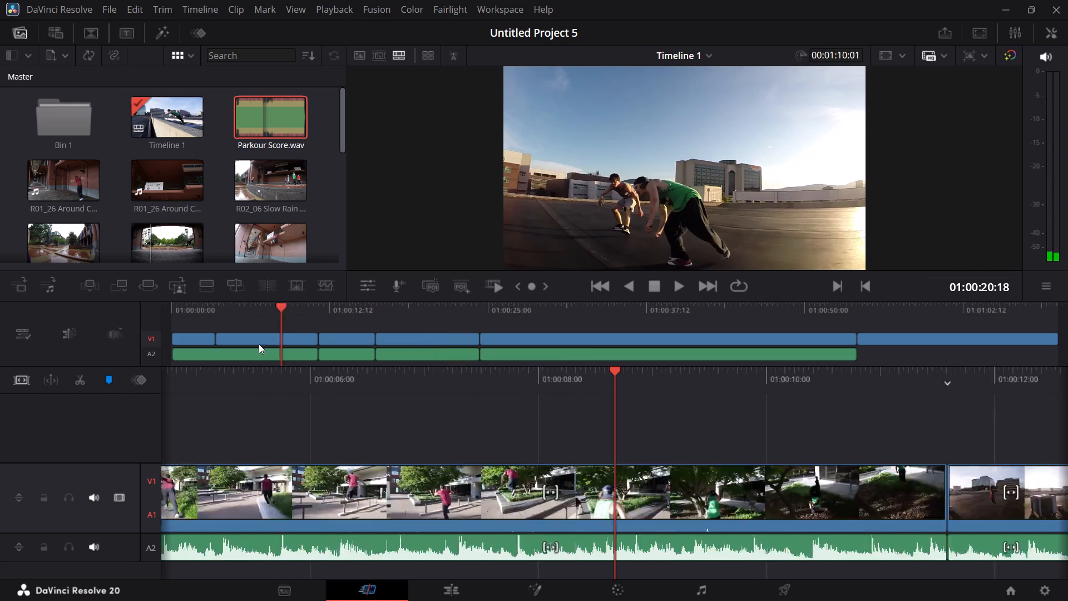
left_click_drag(259, 344, 177, 371)
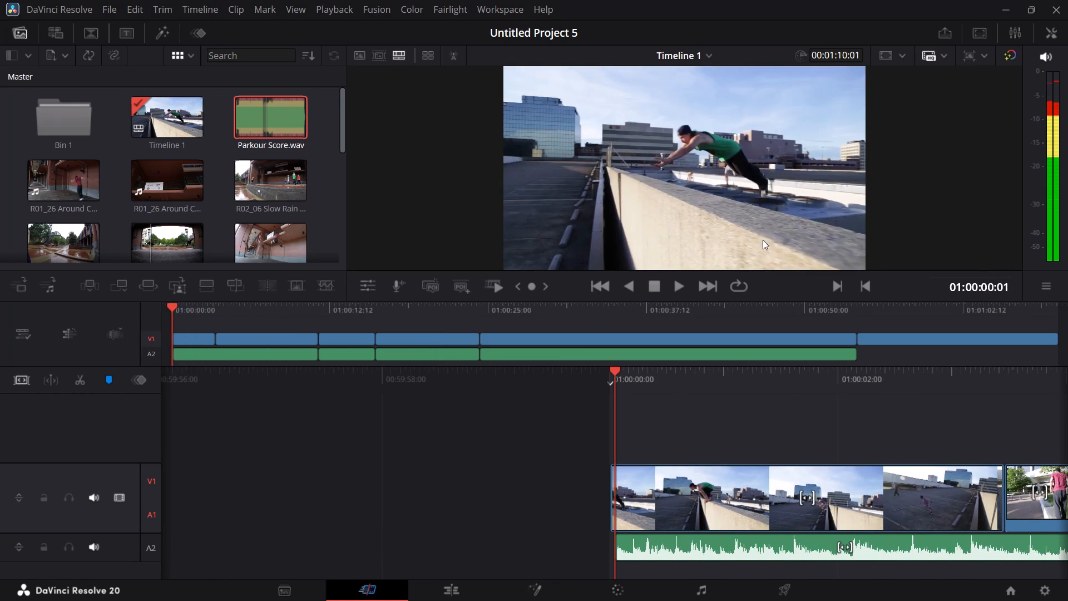
left_click(679, 286)
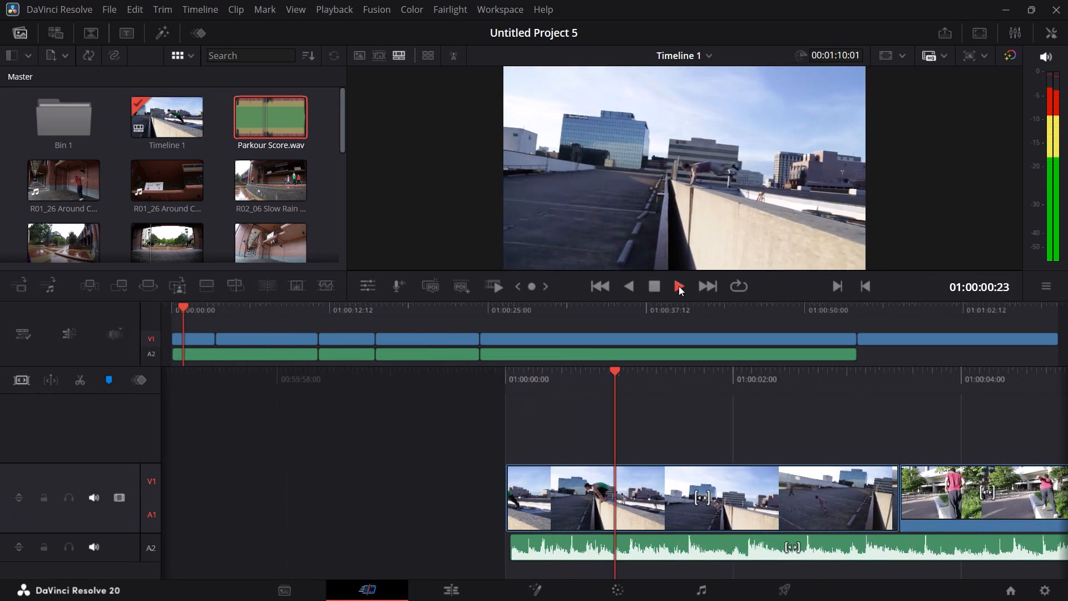
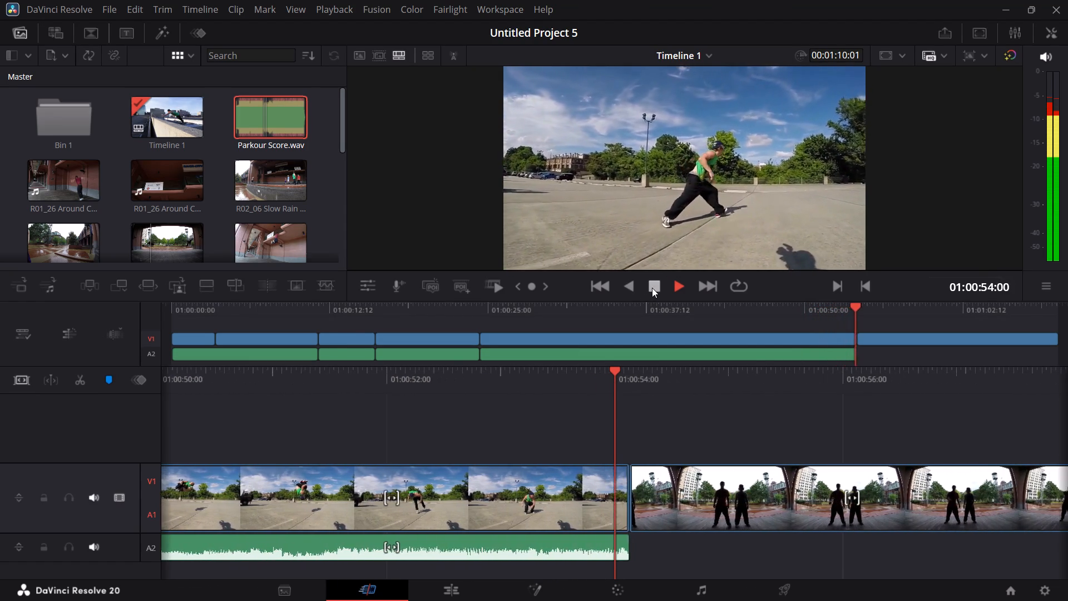
Stop playback, open Summit Rush.mp3 for preview and mark a 00:00:10:01 section starting at 00:01:42:09.
left_click(652, 288)
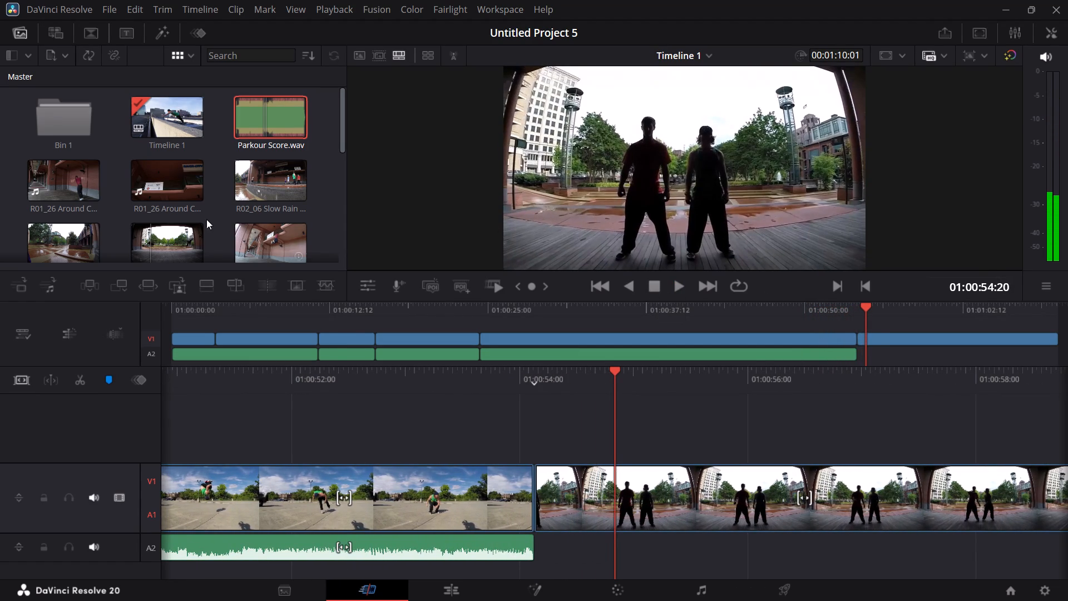
scroll(208, 216, "up", 1)
scroll(208, 216, "down", 3)
scroll(208, 216, "up", 1)
scroll(208, 216, "down", 6)
scroll(208, 216, "up", 3)
scroll(208, 216, "down", 6)
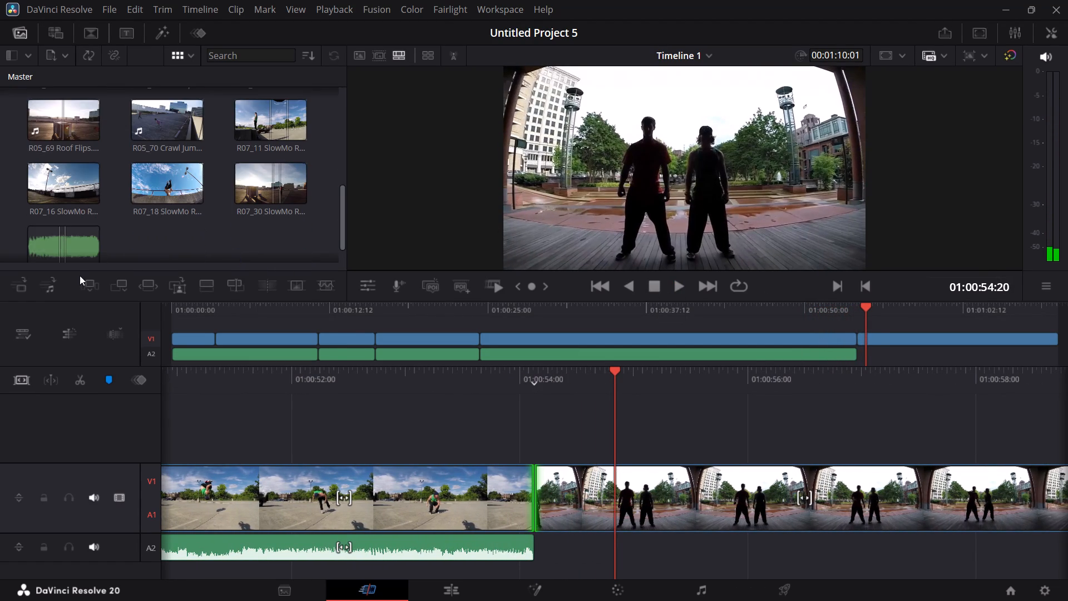
double_click(88, 242)
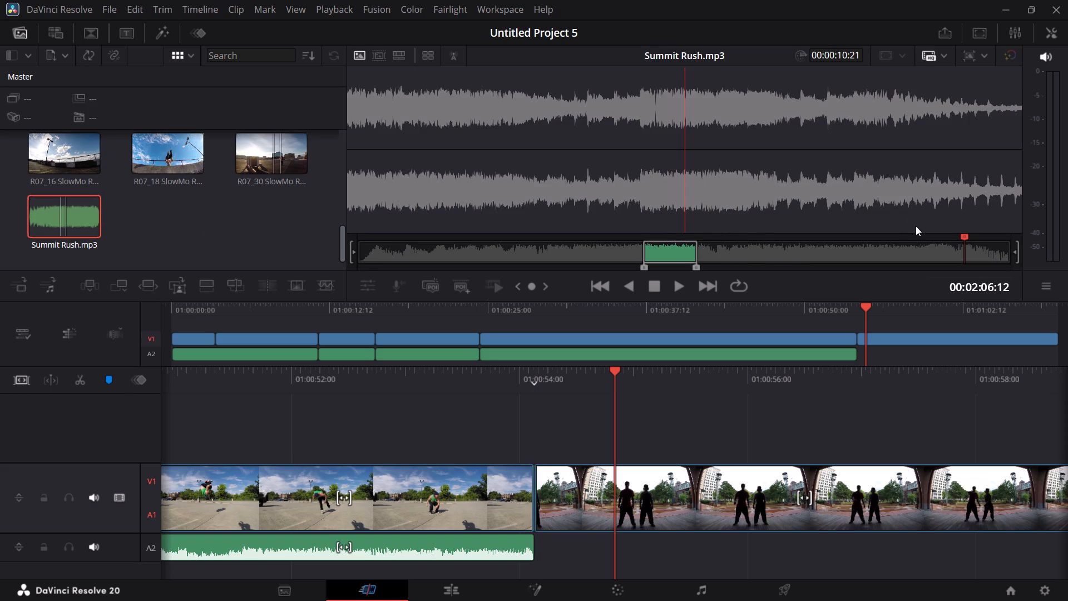
left_click_drag(961, 234, 849, 259)
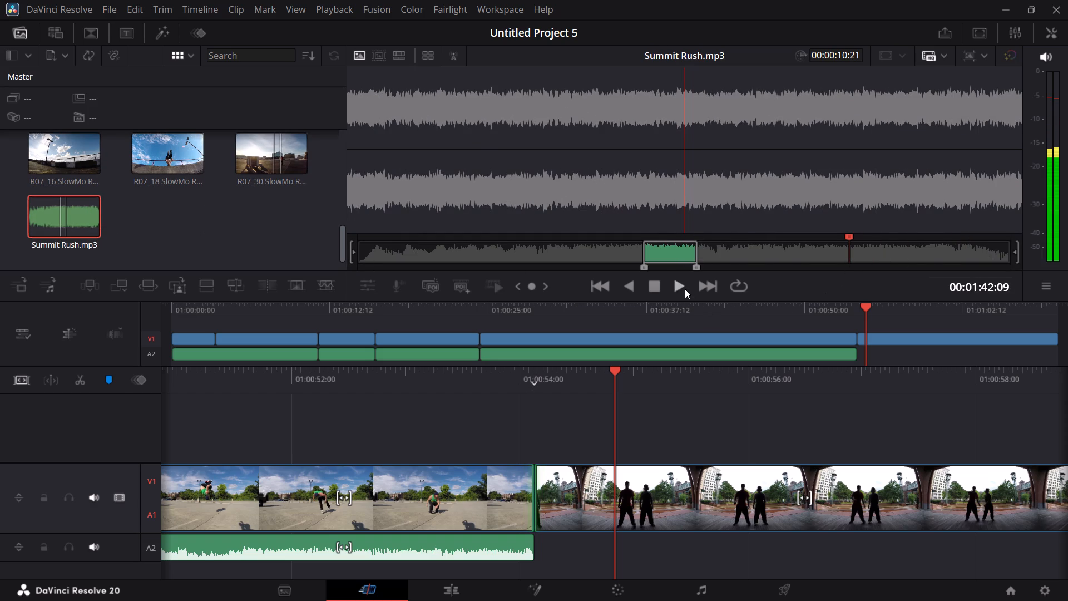
left_click(684, 288)
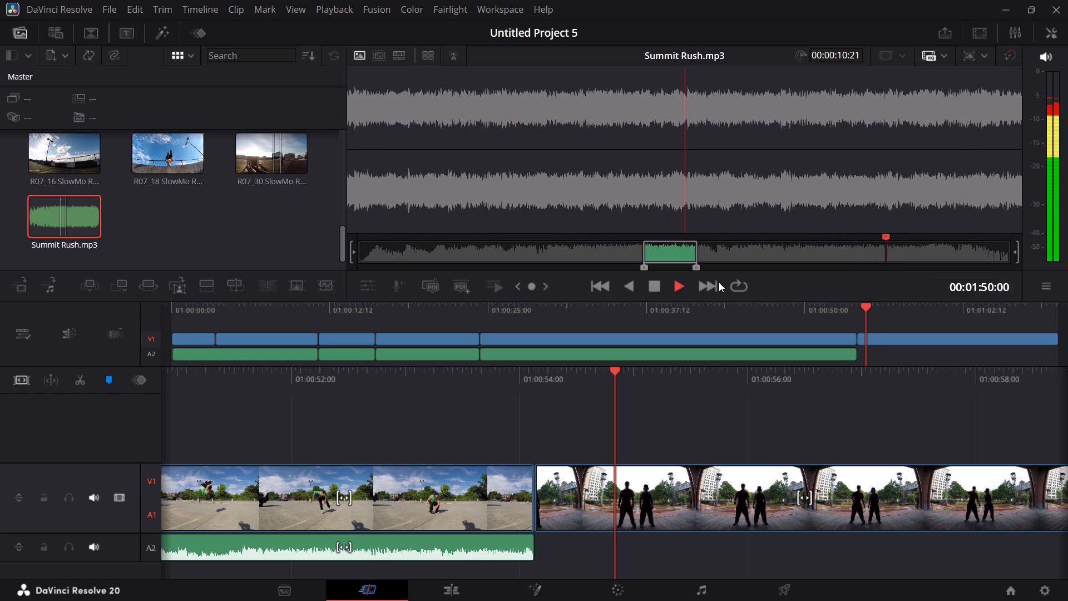
key("i")
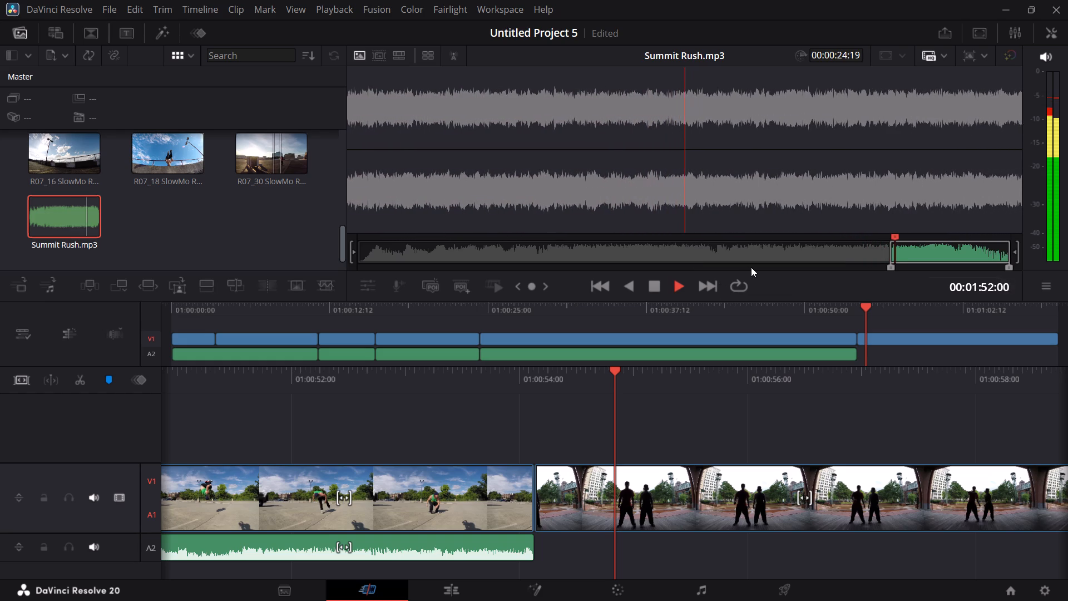
key("o")
key("space")
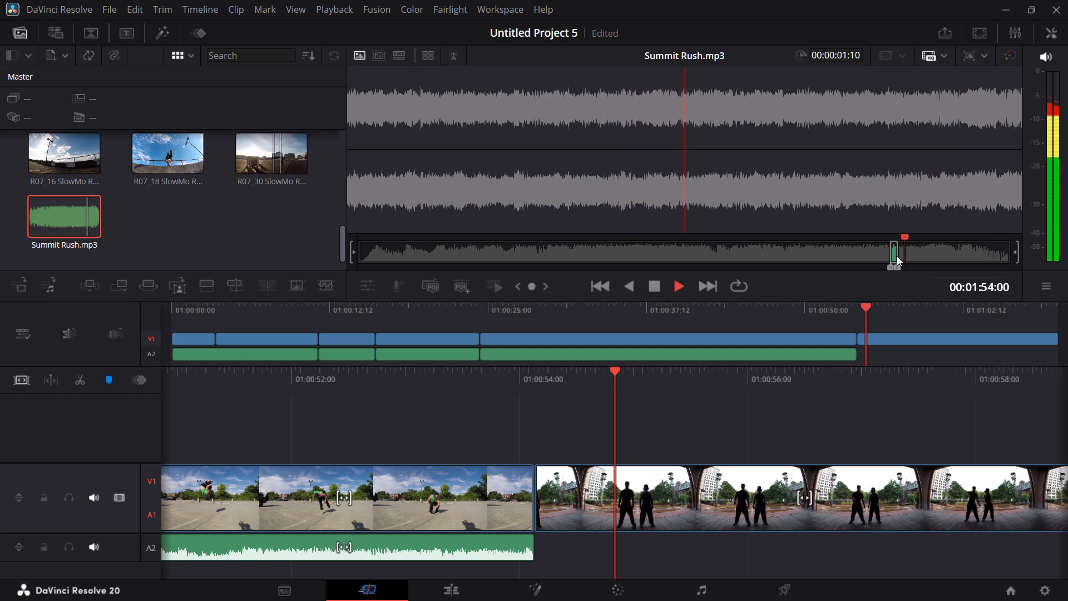
left_click_drag(890, 268, 886, 268)
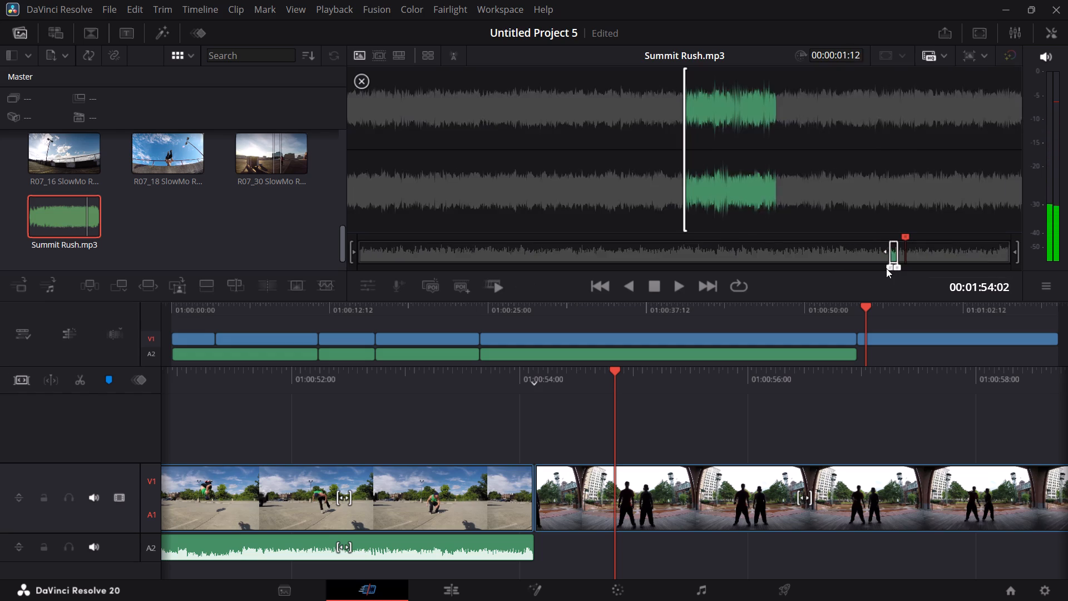
left_click_drag(886, 268, 848, 278)
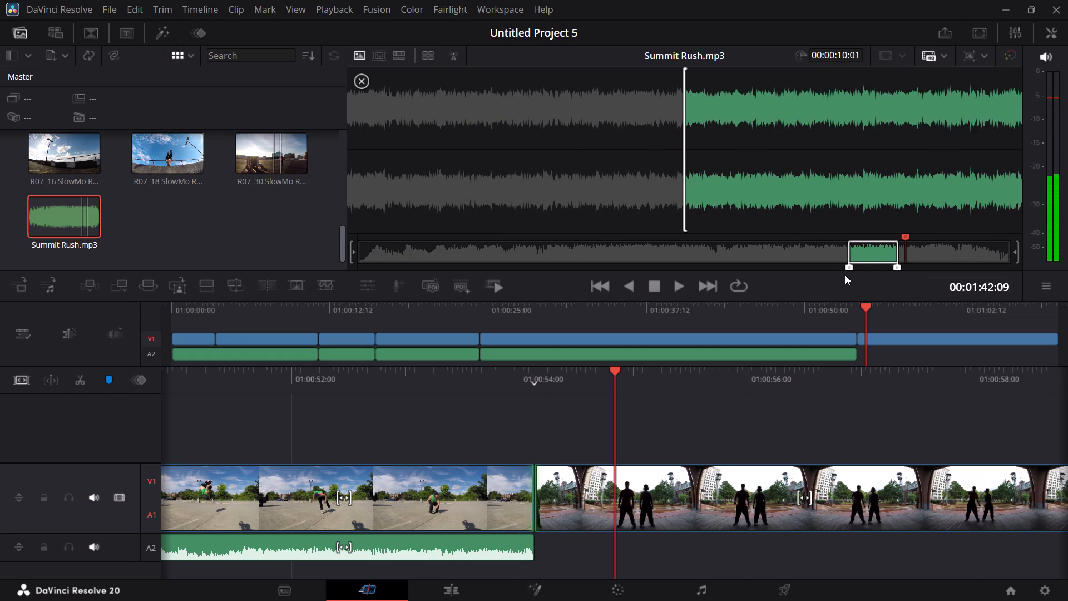
Play the marked Summit Rush.mp3 section and re-mark its in and out points to a 00:00:07:08 section.
key("space")
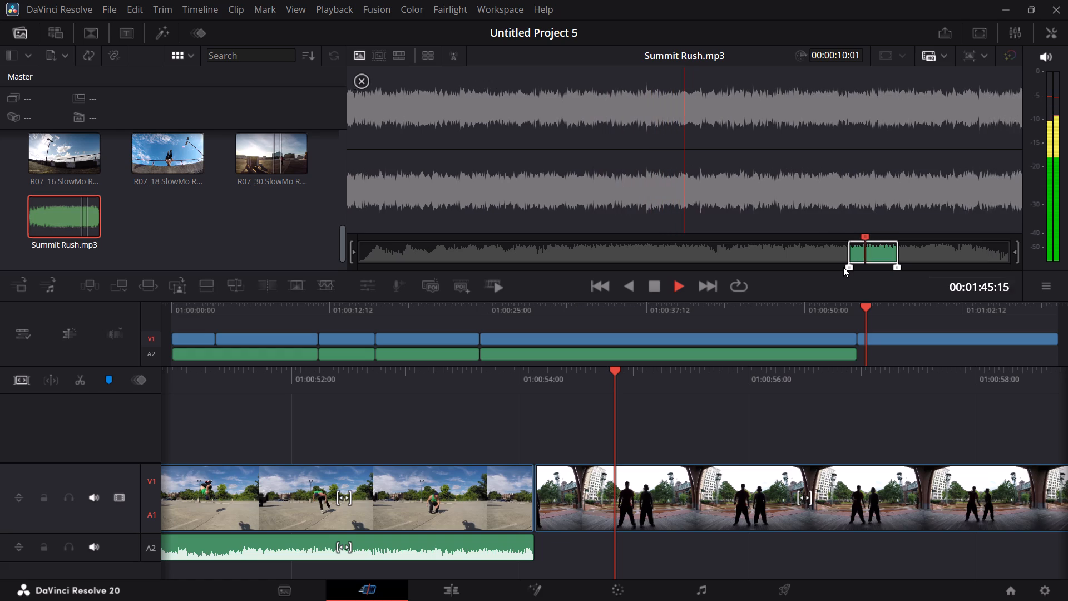
key("i")
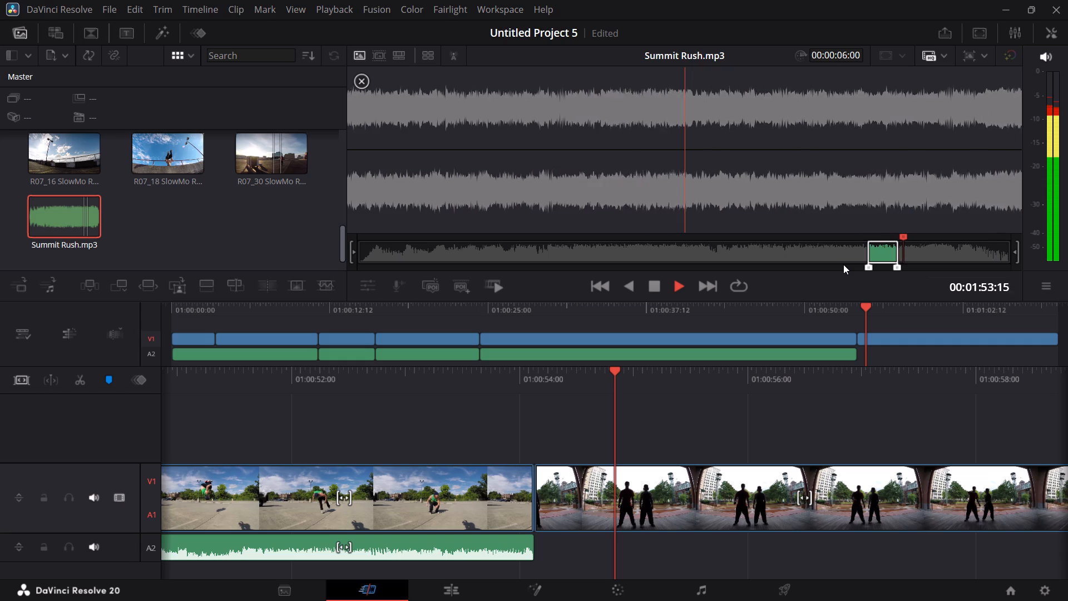
key("o")
key("space")
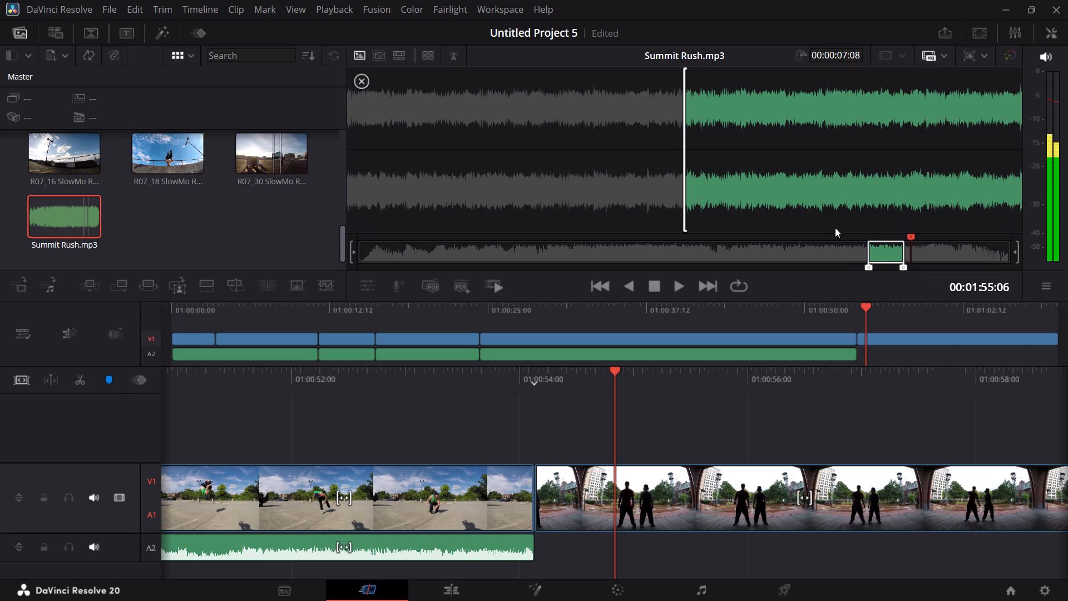
Place the marked Summit Rush.mp3 section on A2 directly after the fourth music clip, aligned with the last video clip's start.
left_click_drag(814, 140, 631, 560)
left_click_drag(662, 551, 563, 549)
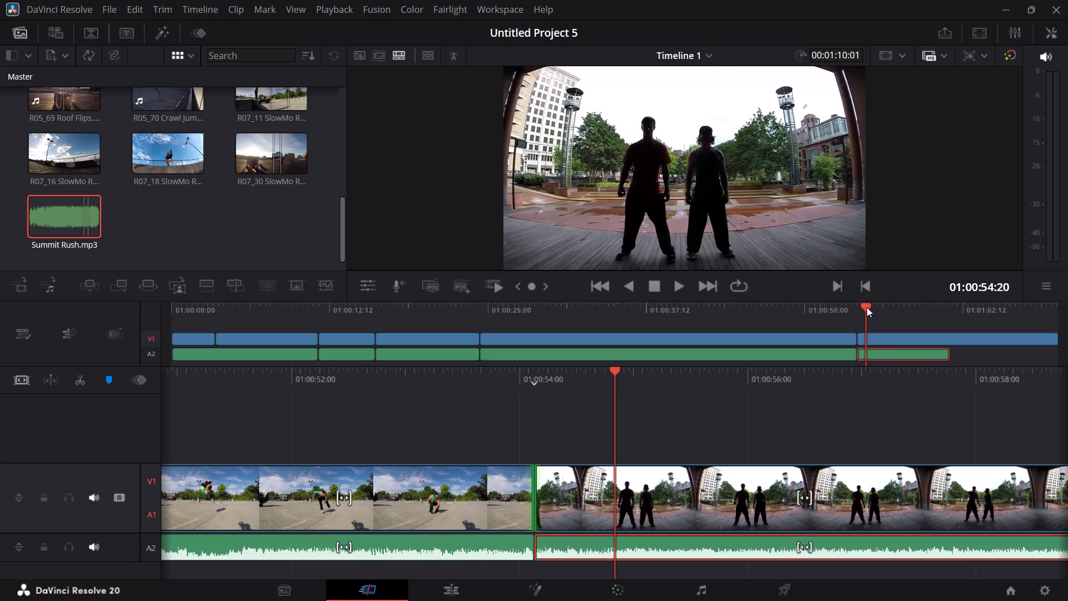
Extend the end of the last music clip on A2 to the end of the last video clip at 01:01:10:01.
left_click_drag(867, 307, 928, 327)
left_click_drag(822, 549, 984, 544)
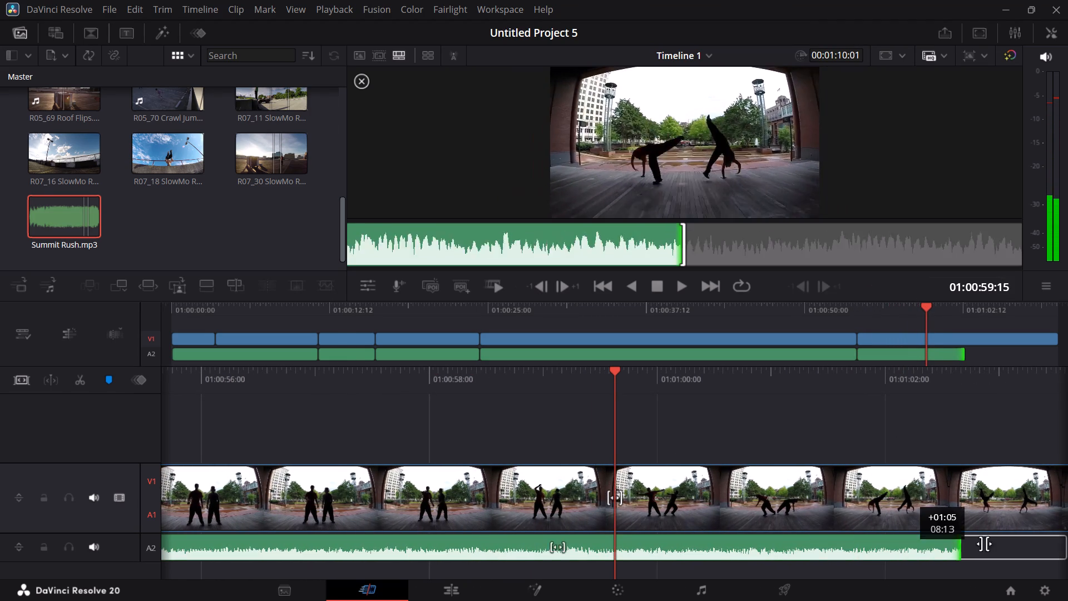
left_click_drag(984, 544, 1067, 547)
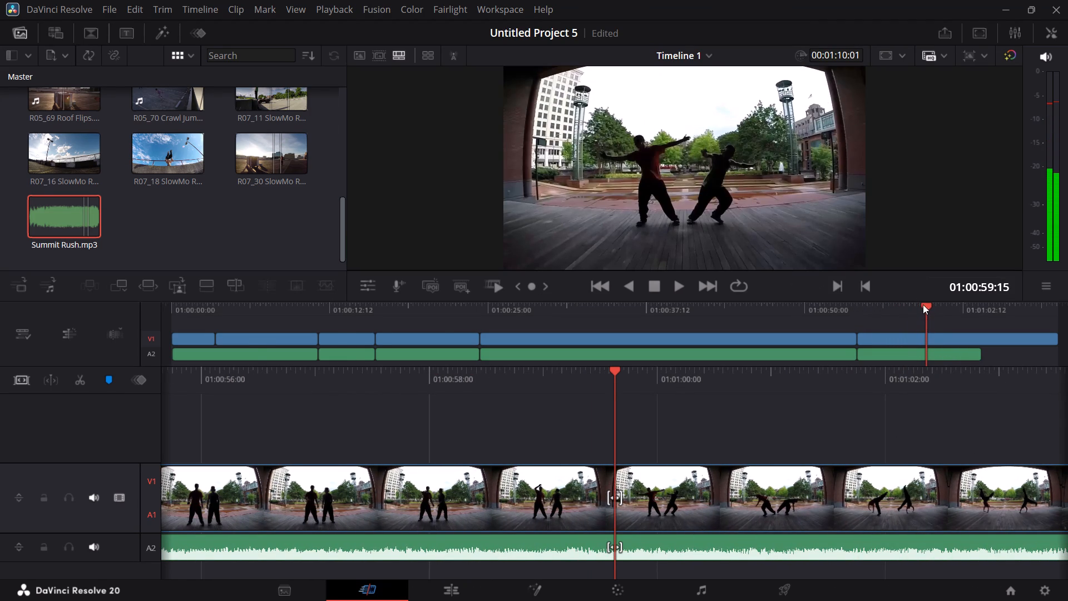
left_click_drag(923, 304, 966, 318)
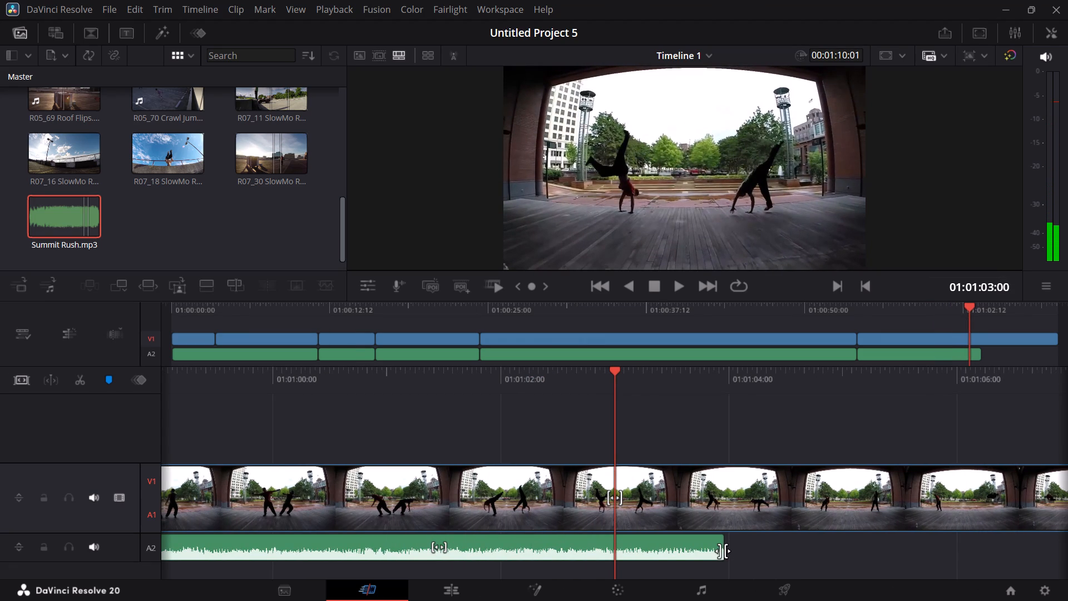
left_click_drag(723, 551, 1067, 577)
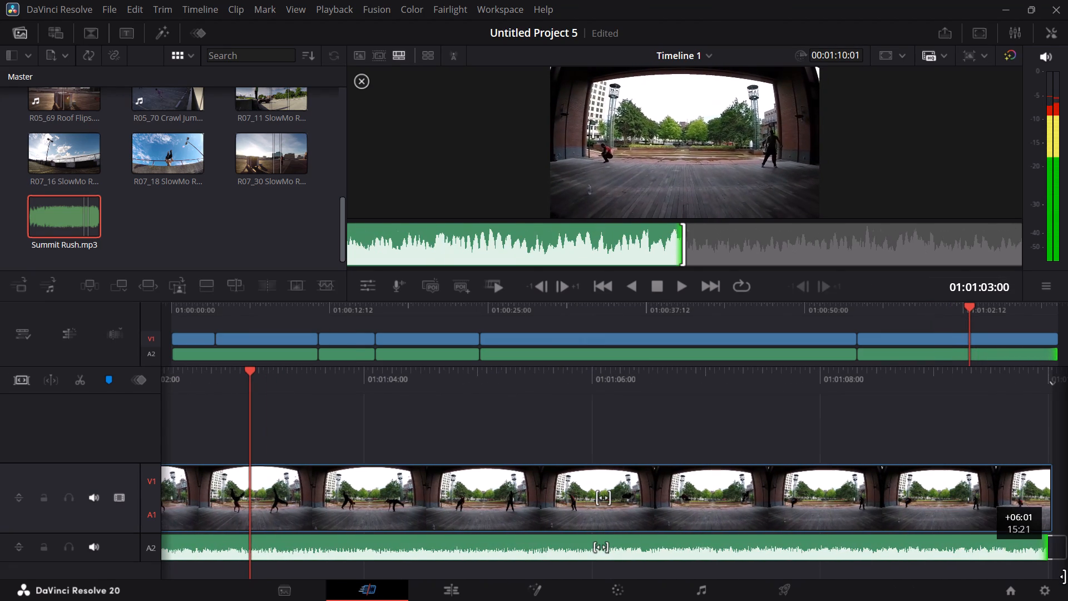
left_click_drag(1067, 577, 1067, 576)
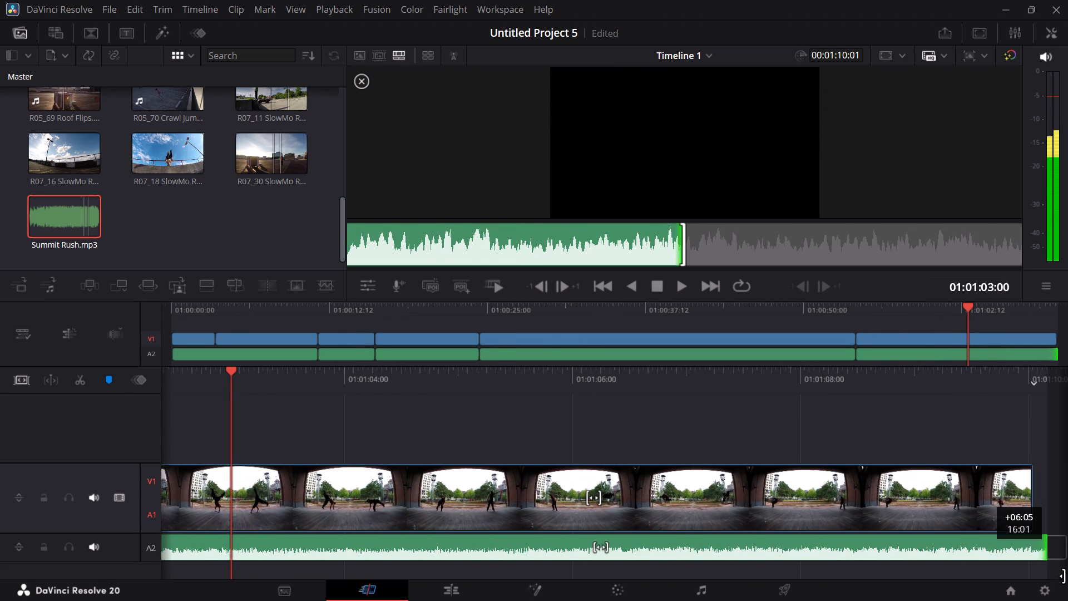
left_click_drag(1067, 576, 896, 598)
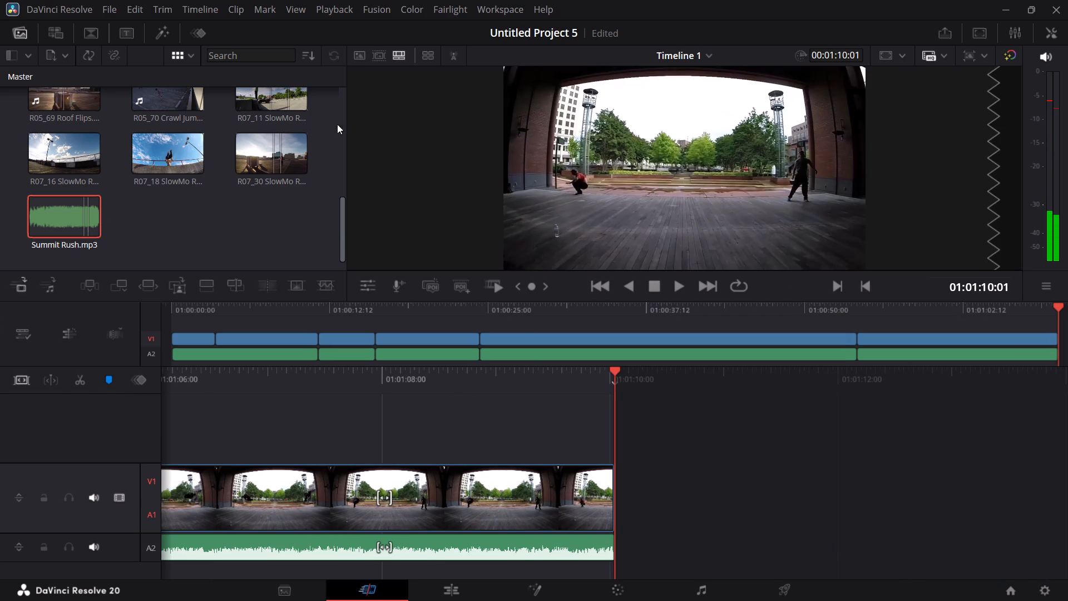
Look through the video clips and music files in the Master bin.
scroll(121, 197, "up", 2)
scroll(121, 197, "down", 1)
scroll(121, 197, "up", 2)
scroll(121, 196, "down", 3)
scroll(121, 196, "up", 1)
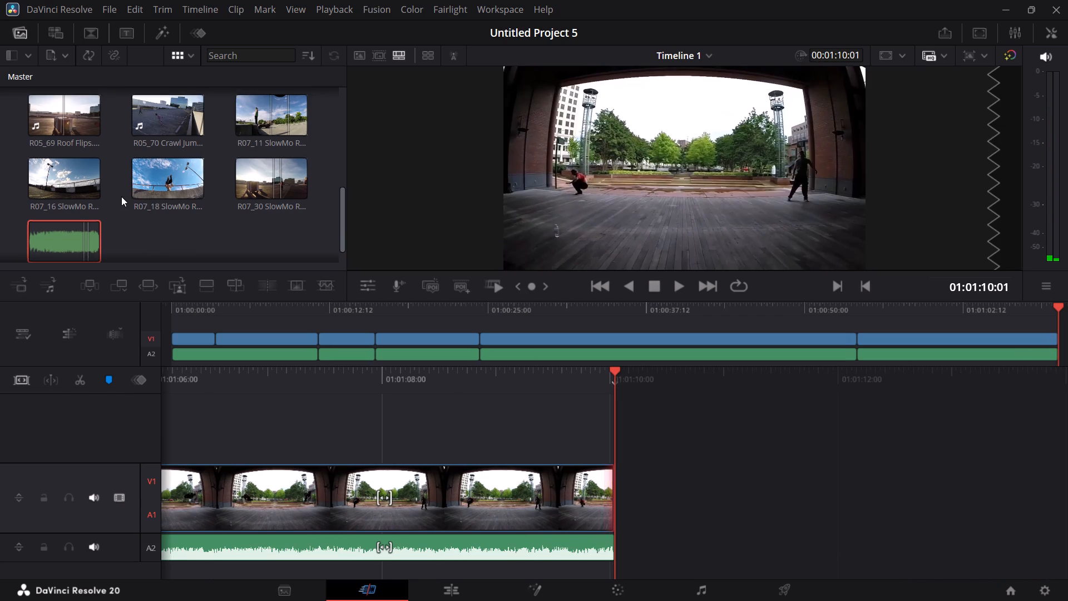
scroll(121, 196, "up", 1)
scroll(121, 196, "down", 1)
scroll(121, 196, "up", 10)
scroll(121, 196, "down", 1)
scroll(121, 196, "up", 1)
scroll(121, 196, "down", 1)
scroll(121, 196, "up", 2)
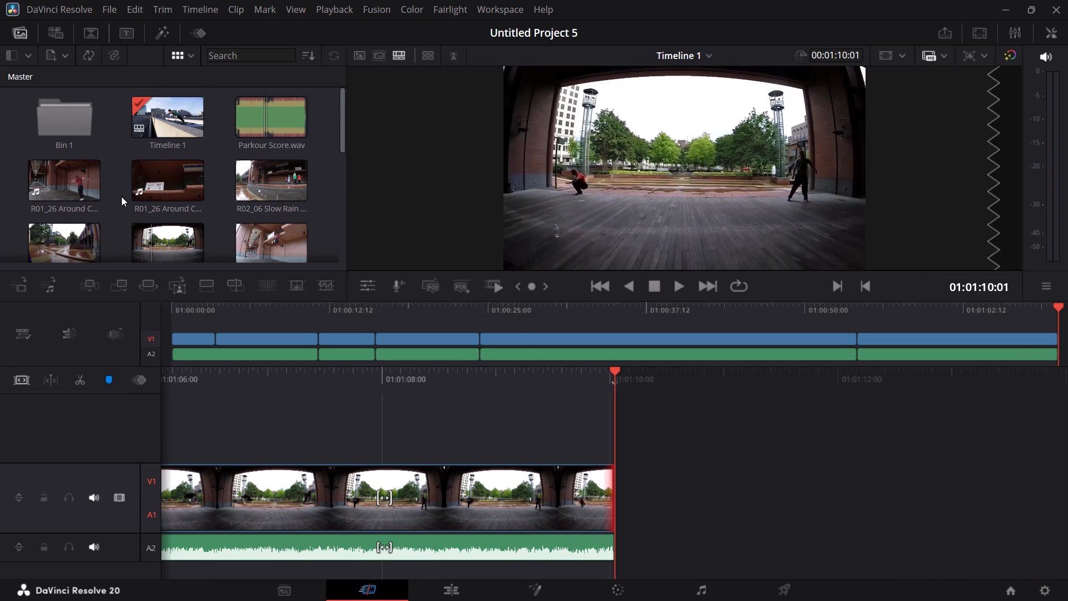
scroll(121, 196, "up", 5)
scroll(90, 95, "down", 1)
scroll(90, 96, "up", 1)
scroll(90, 96, "down", 11)
scroll(89, 101, "up", 2)
scroll(89, 101, "down", 5)
scroll(89, 101, "up", 2)
scroll(89, 101, "down", 1)
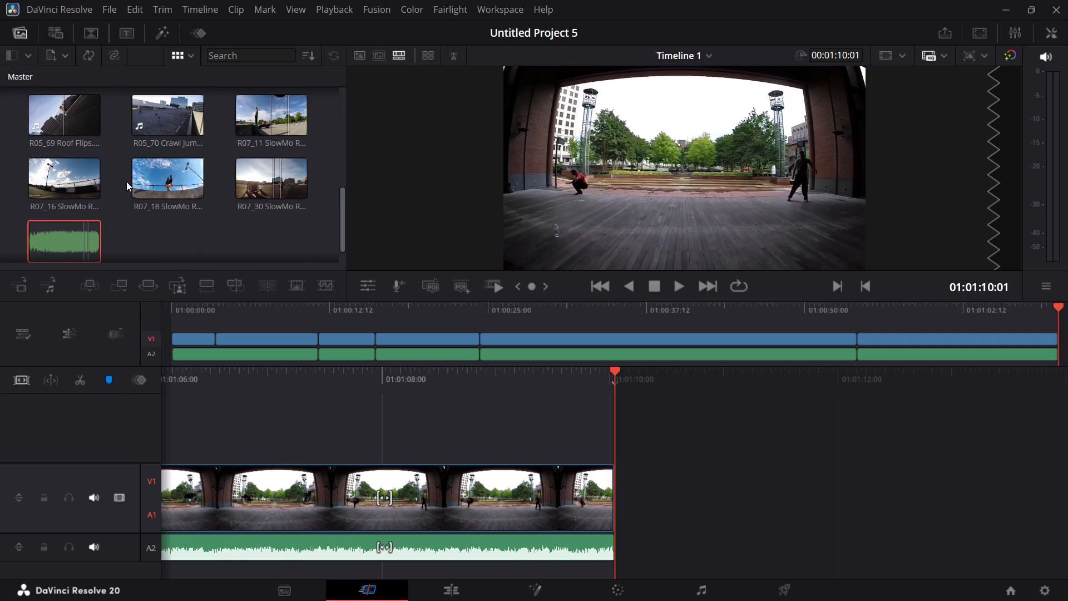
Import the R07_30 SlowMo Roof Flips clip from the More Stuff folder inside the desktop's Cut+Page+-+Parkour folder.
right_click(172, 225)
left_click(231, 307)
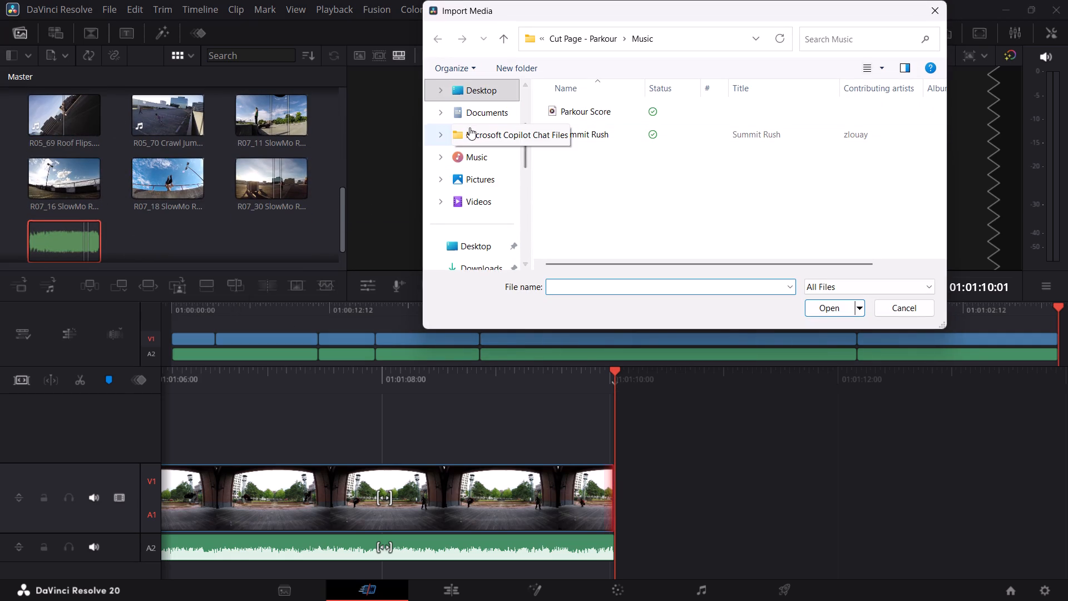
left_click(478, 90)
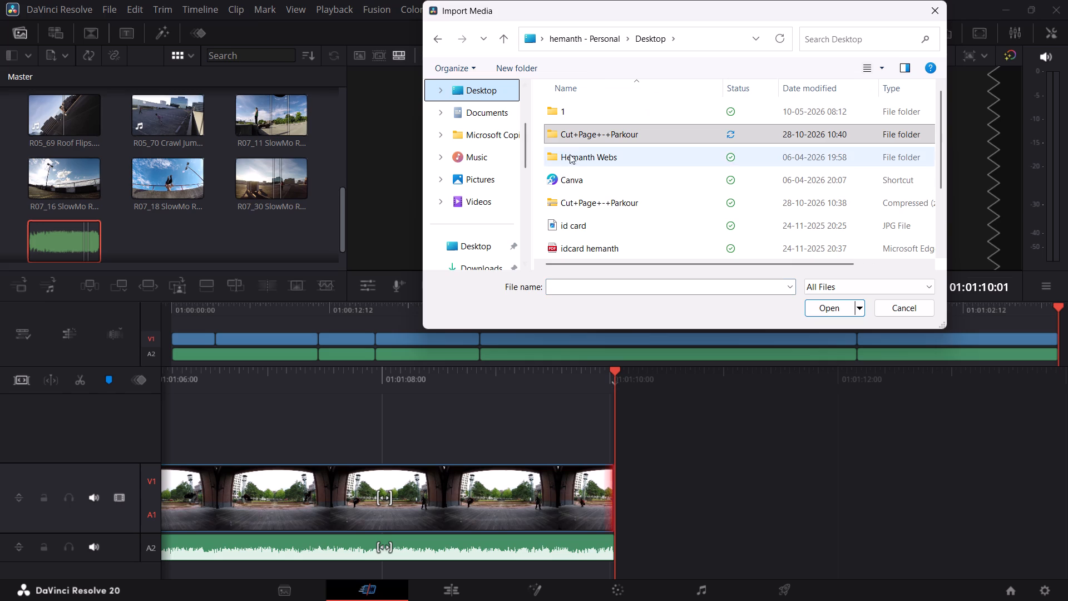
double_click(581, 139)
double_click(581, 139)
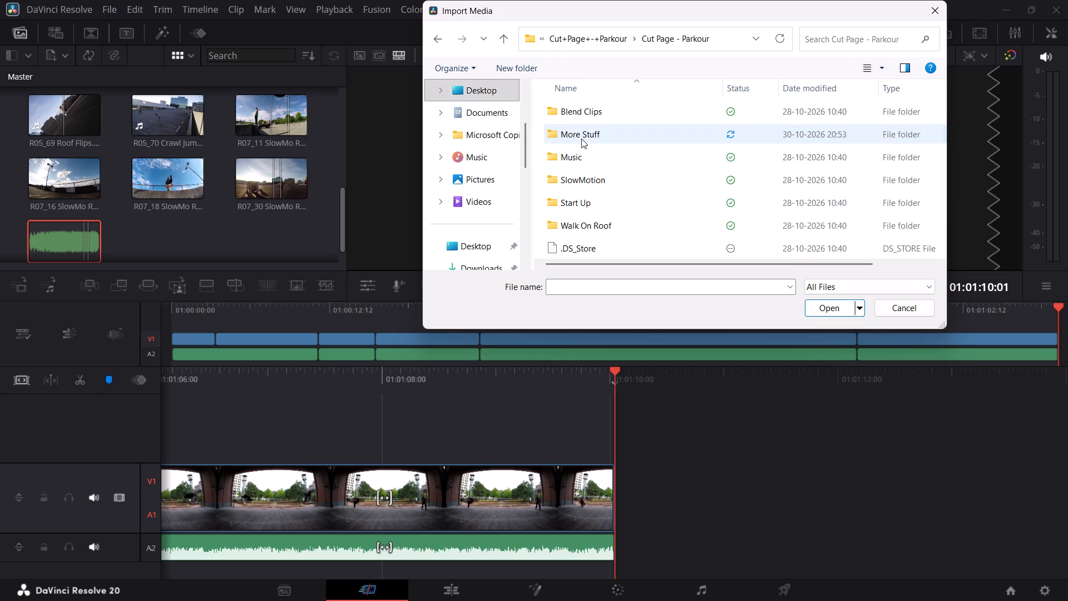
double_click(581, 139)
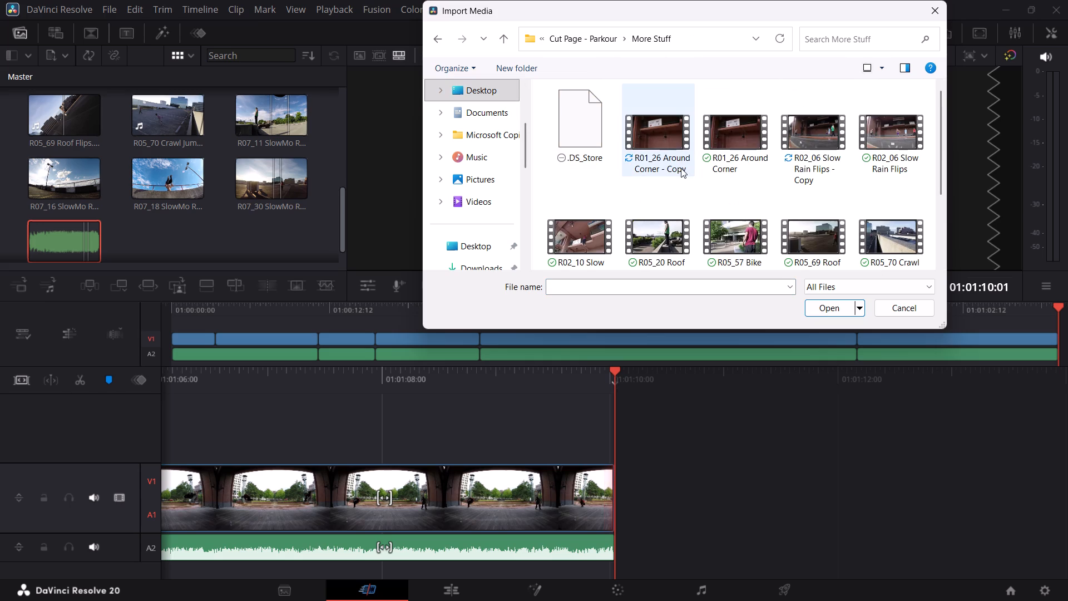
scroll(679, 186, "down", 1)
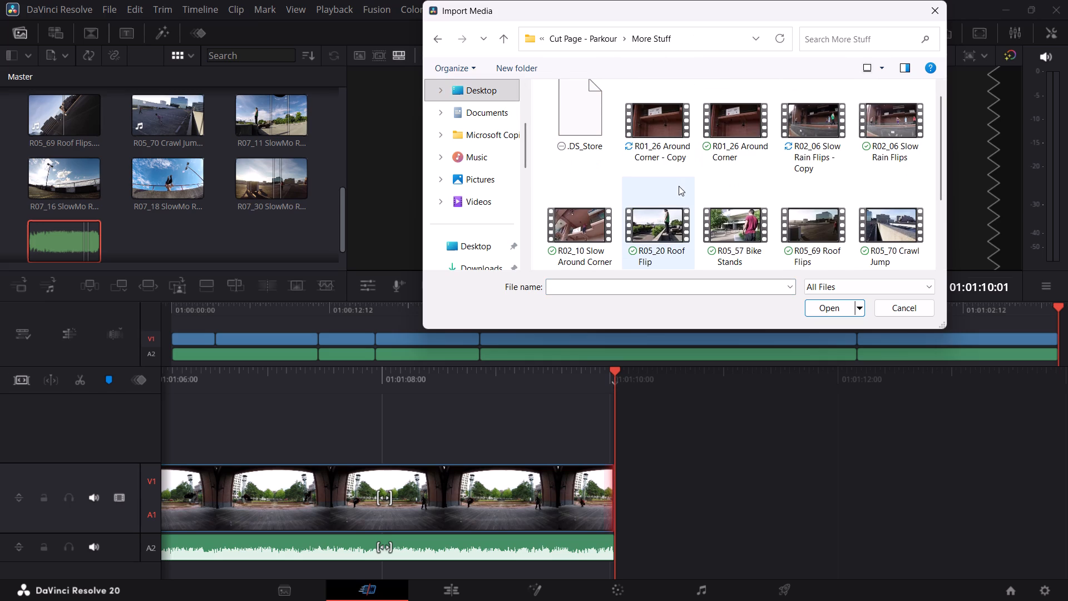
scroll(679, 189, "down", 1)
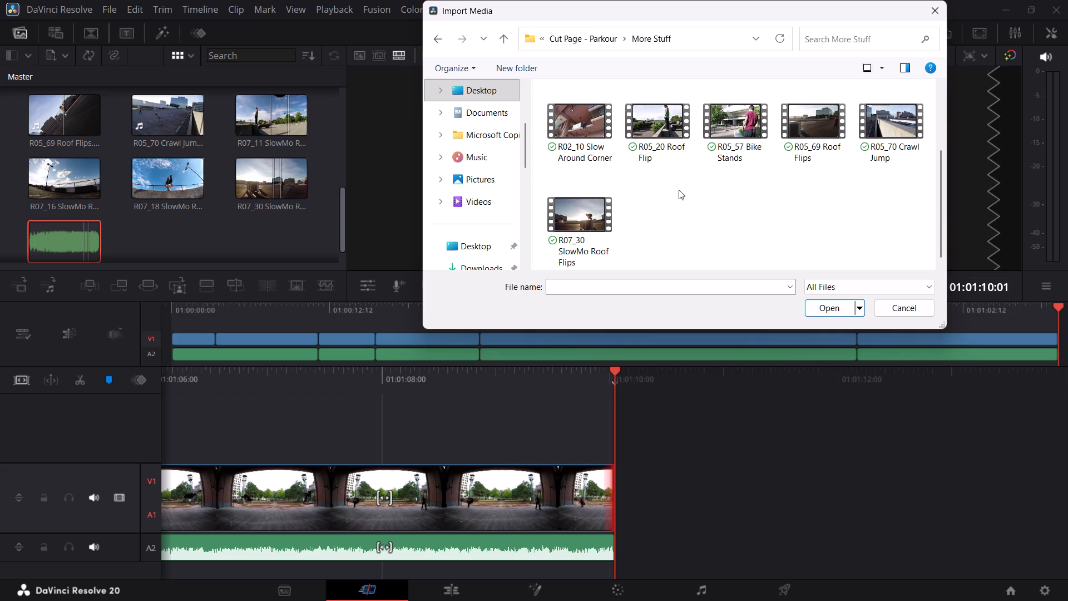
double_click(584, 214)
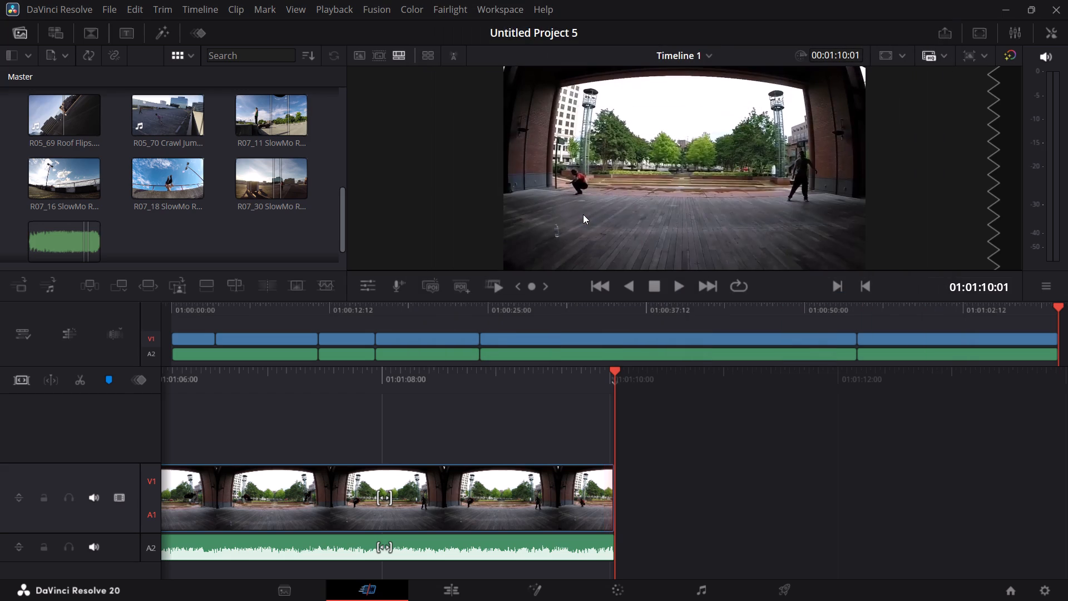
Open the media import and browse the More Stuff, Start Up and Blend Clips folders of the parkour material for further clips.
right_click(249, 239)
left_click(298, 306)
scroll(629, 229, "down", 5)
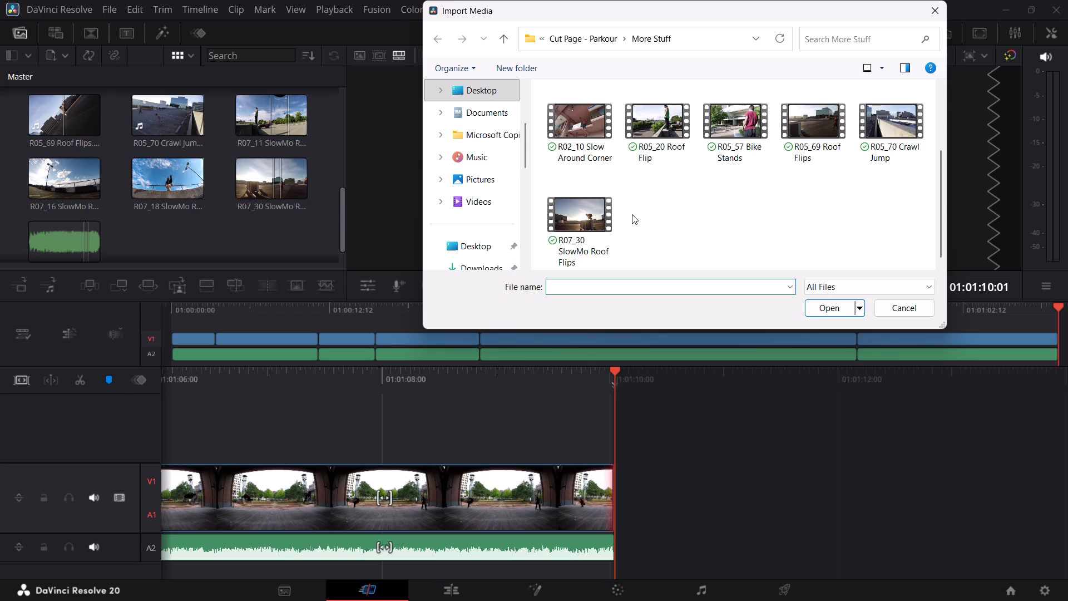
scroll(632, 214, "up", 3)
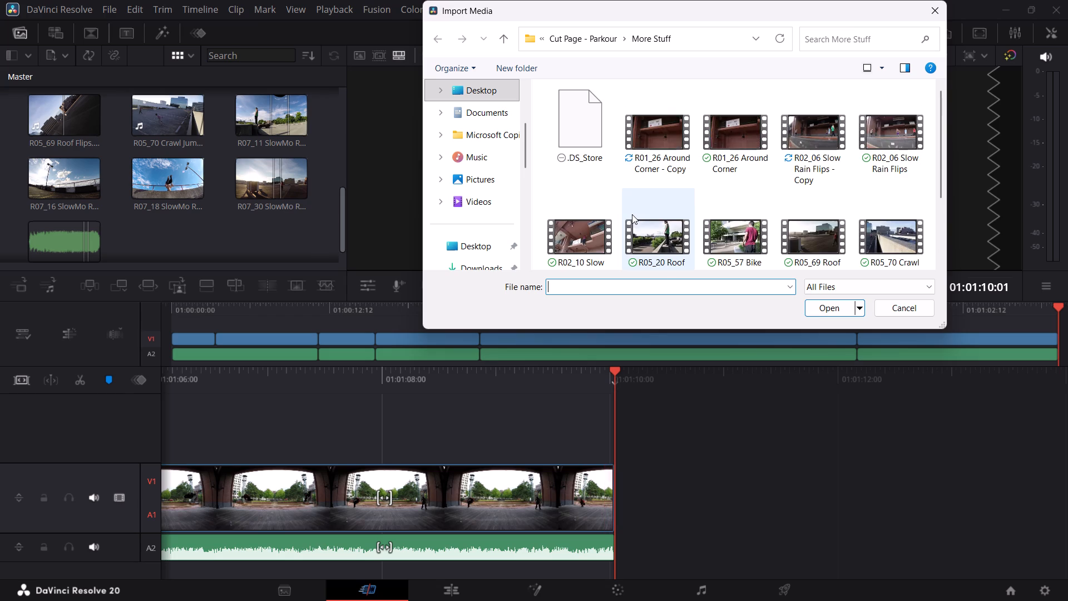
scroll(632, 214, "down", 1)
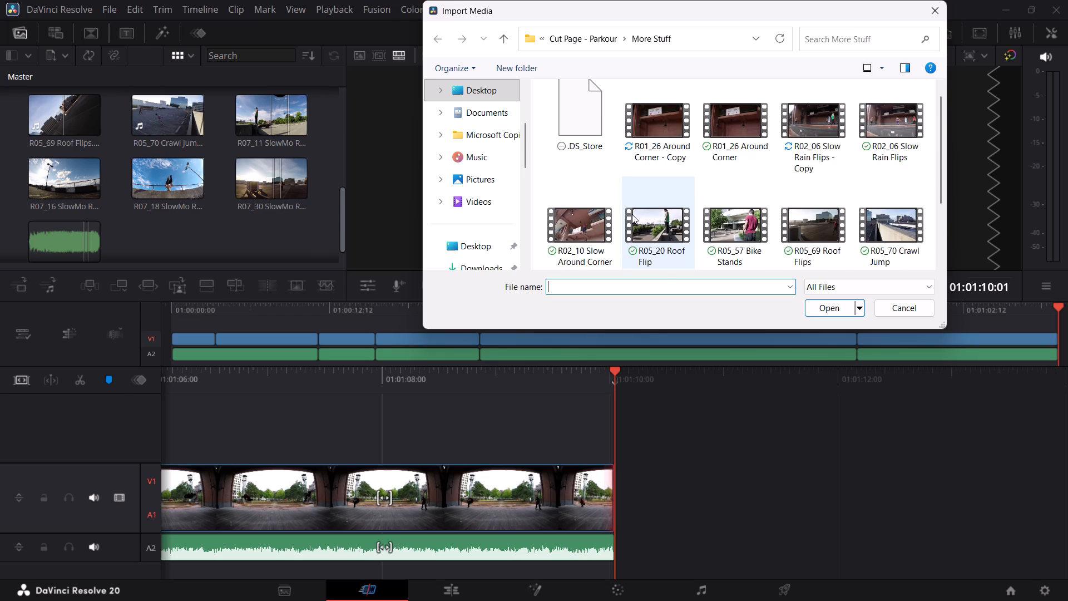
left_click(470, 89)
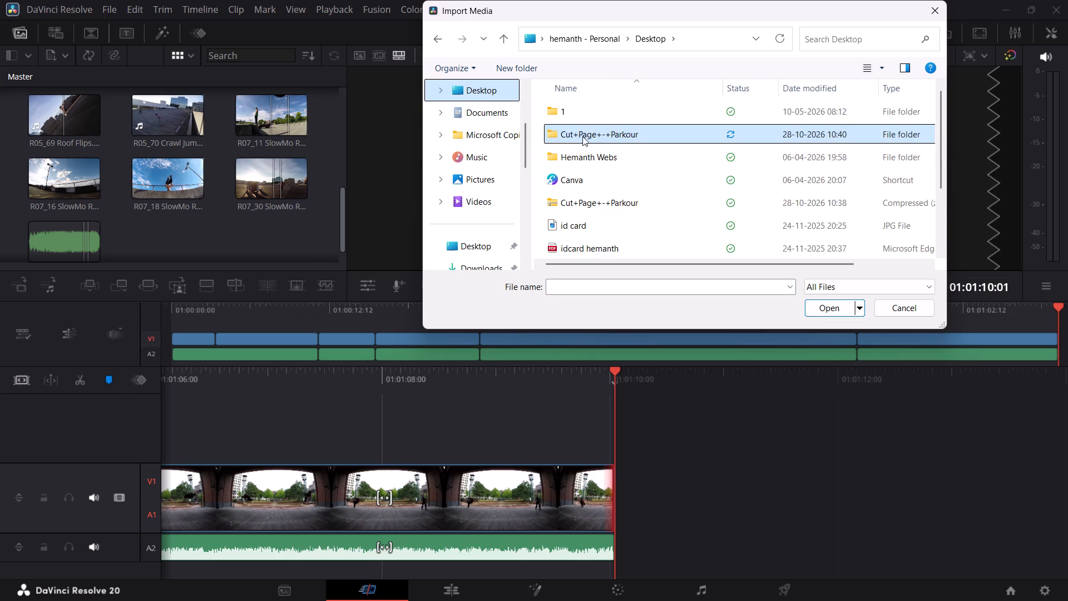
double_click(582, 134)
double_click(582, 132)
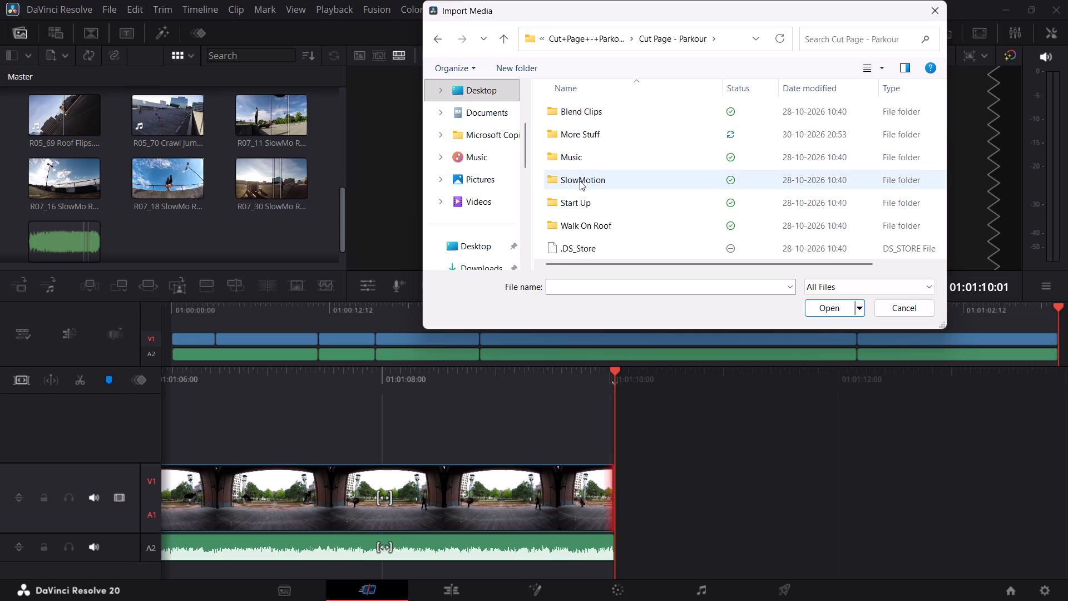
double_click(583, 205)
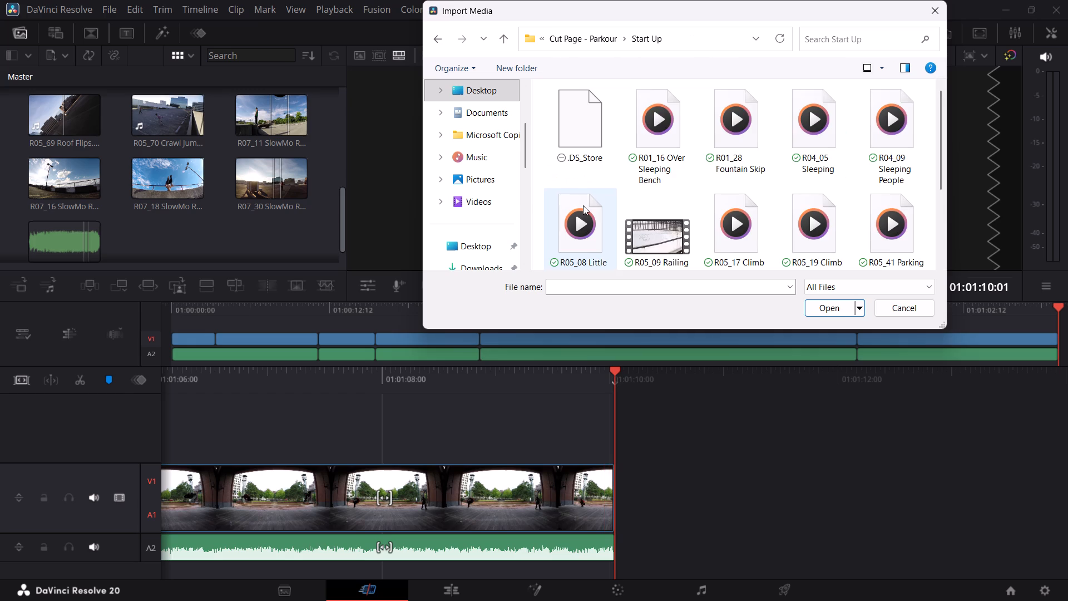
scroll(622, 179, "down", 1)
scroll(622, 179, "up", 1)
scroll(622, 179, "down", 1)
scroll(622, 179, "up", 1)
scroll(622, 179, "down", 1)
scroll(622, 179, "up", 1)
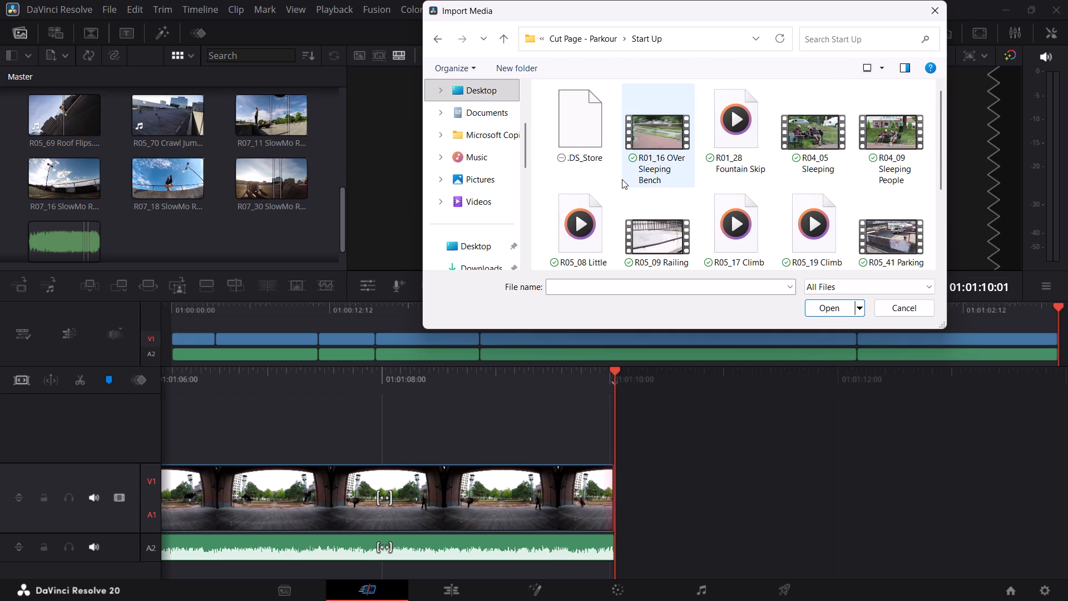
scroll(622, 179, "down", 3)
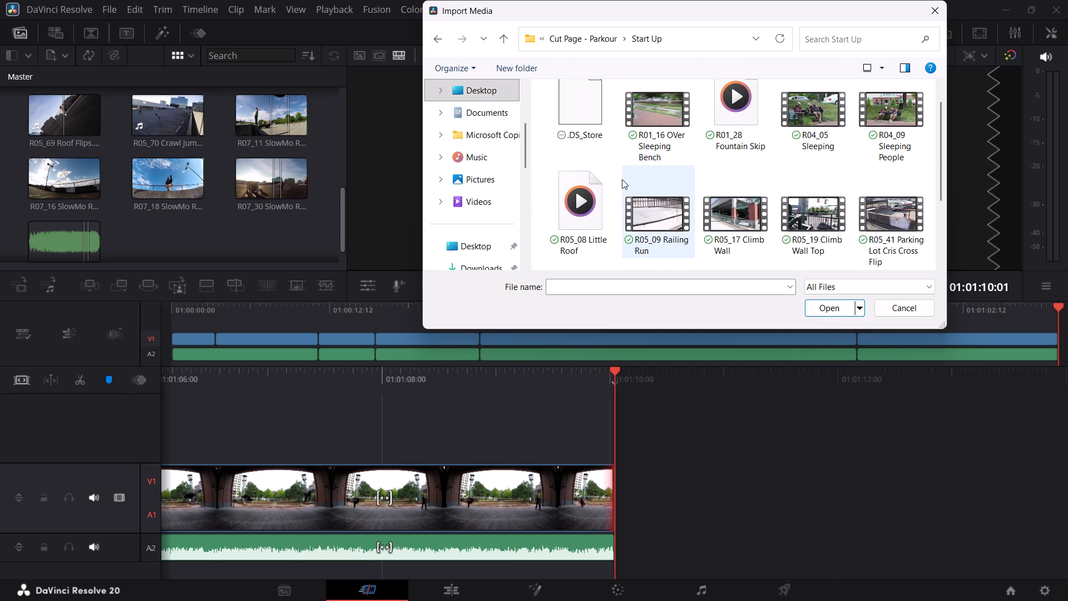
scroll(622, 179, "down", 1)
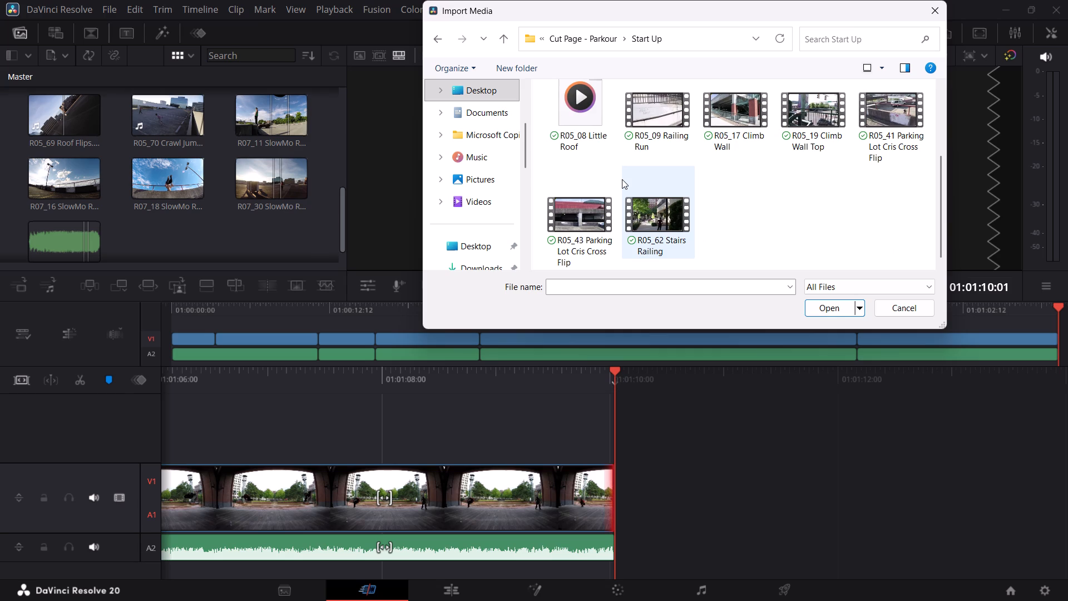
scroll(622, 179, "up", 1)
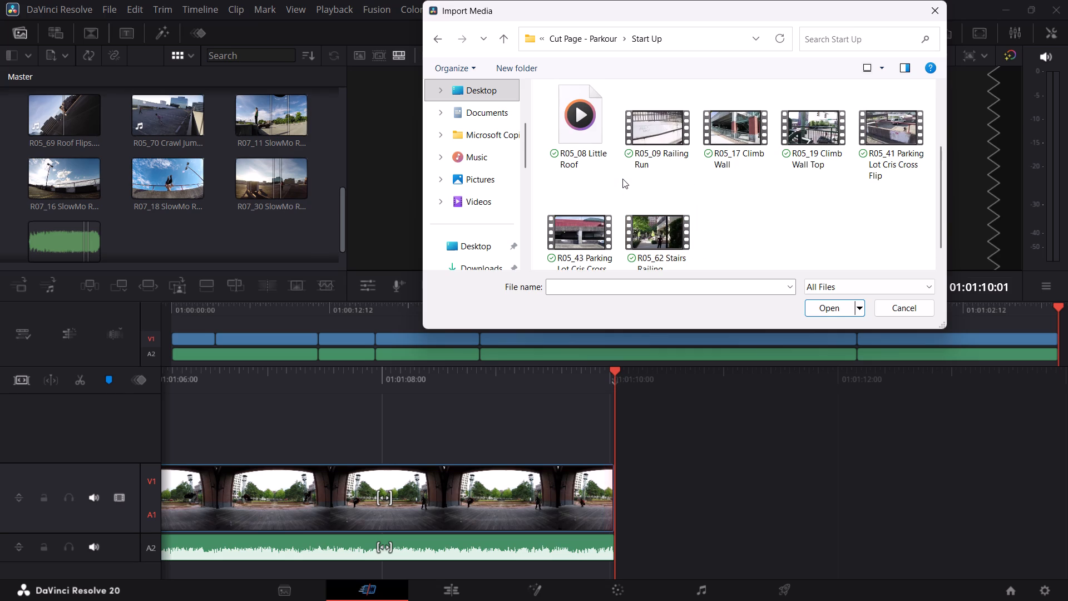
scroll(622, 179, "up", 1)
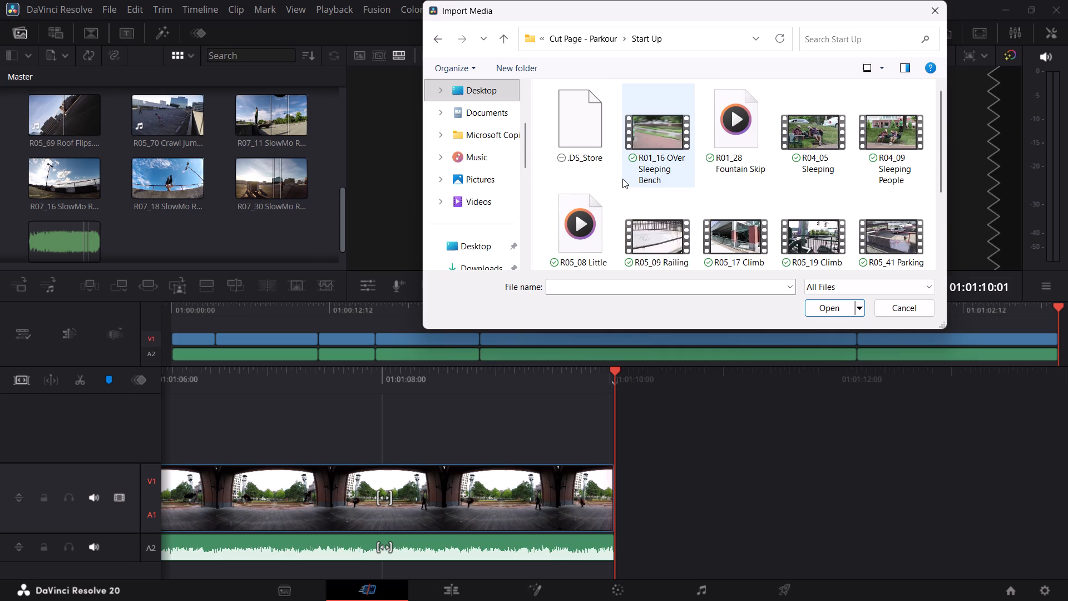
scroll(622, 179, "up", 5)
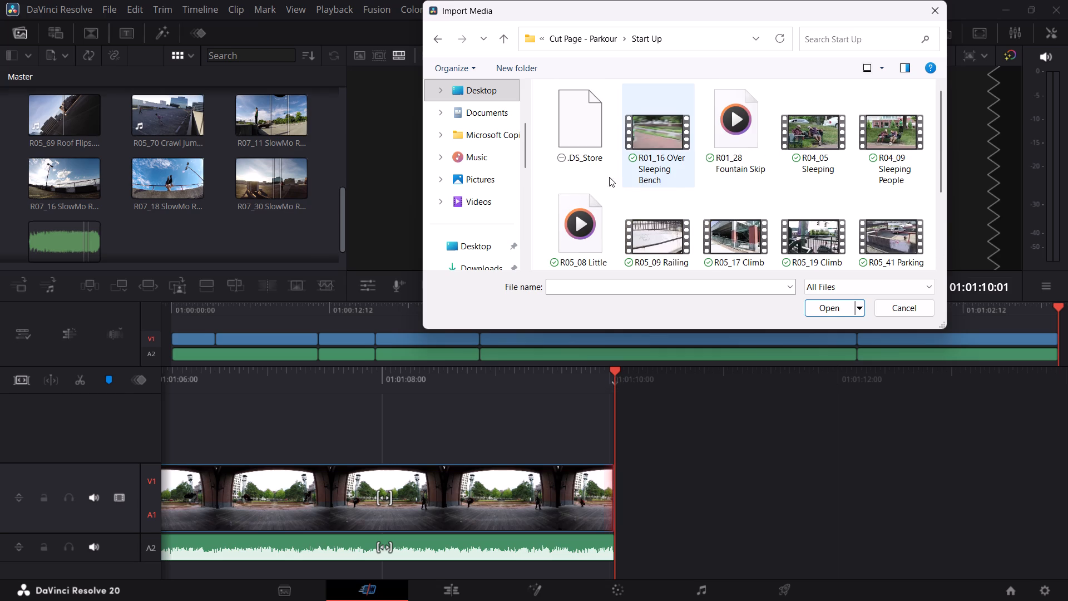
left_click(472, 96)
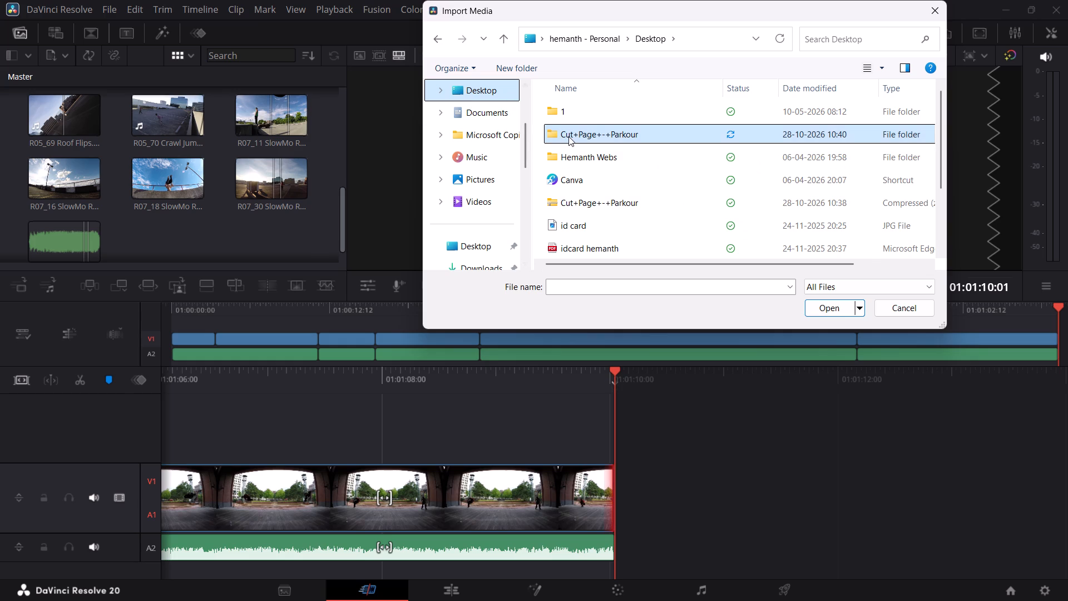
double_click(568, 136)
double_click(573, 134)
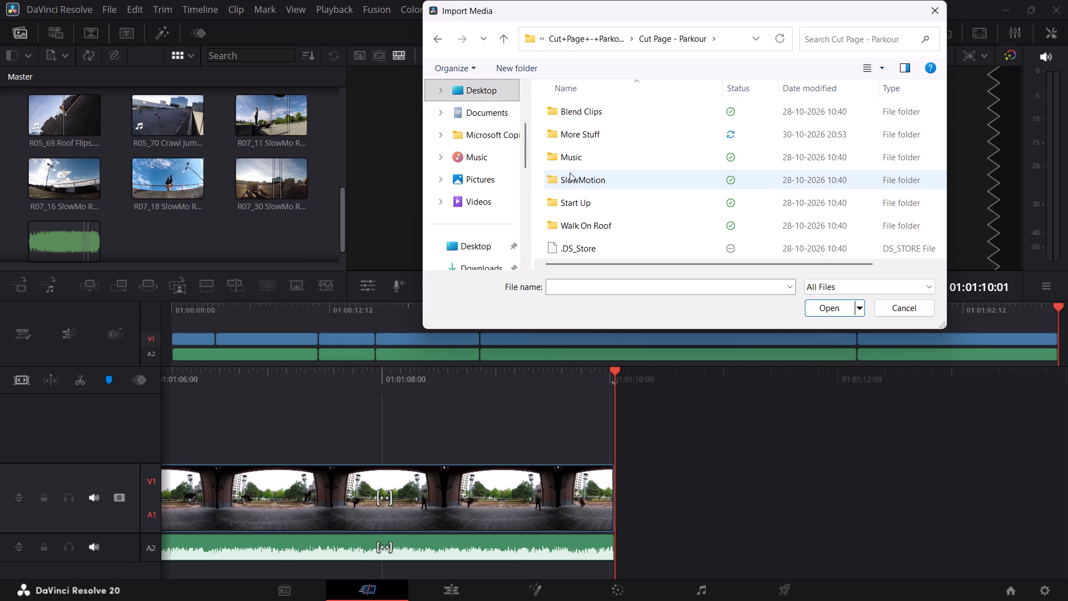
double_click(573, 114)
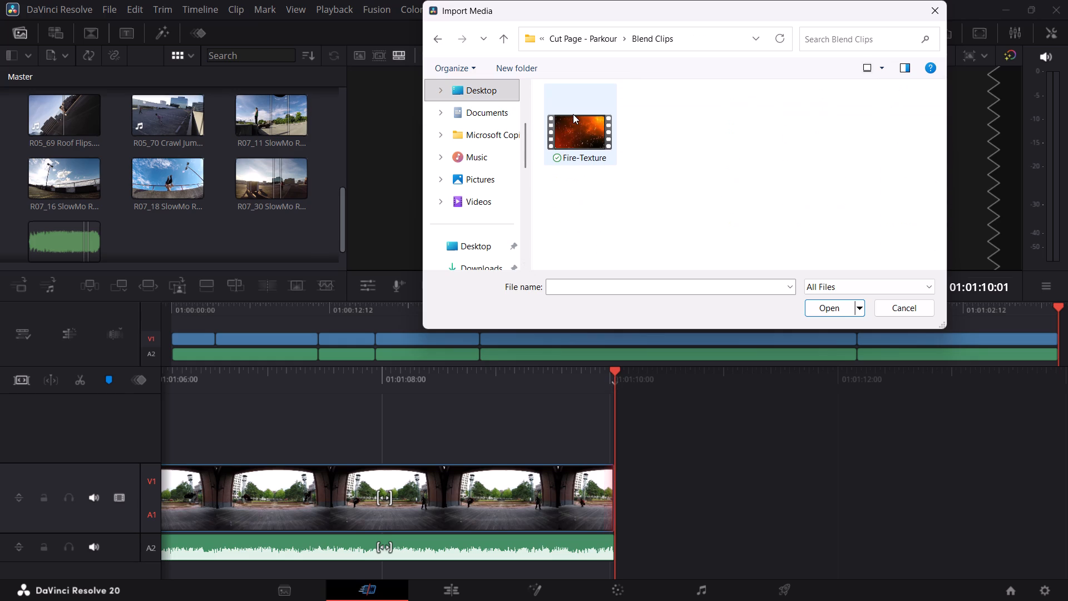
Import the R05_70 Crawl Jump clip from the More Stuff folder inside the desktop's Cut+Page+-+Parkour folder.
left_click(482, 82)
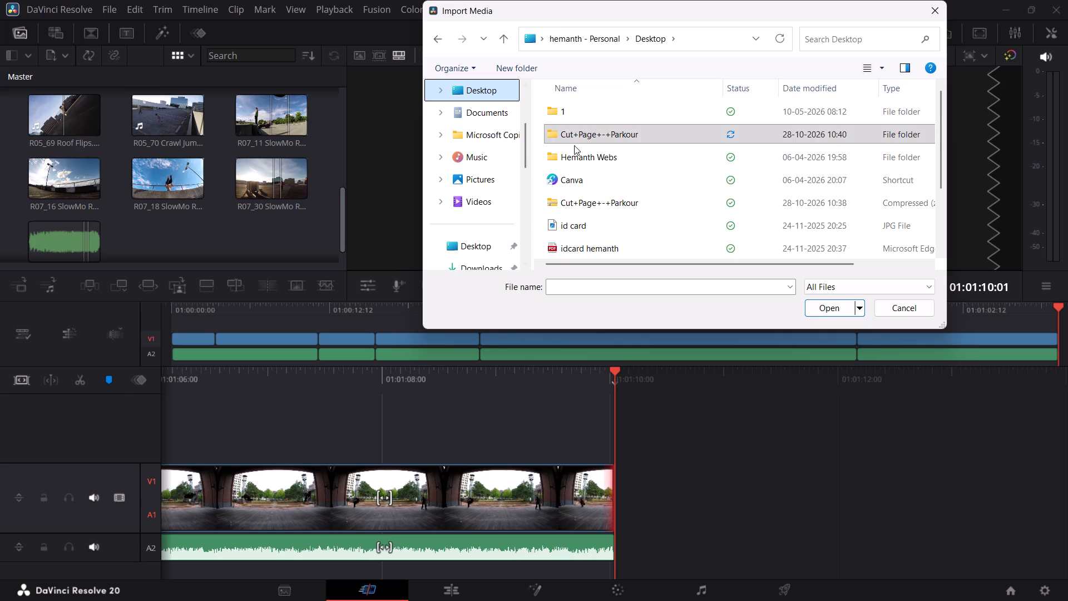
double_click(576, 137)
double_click(576, 137)
double_click(576, 137)
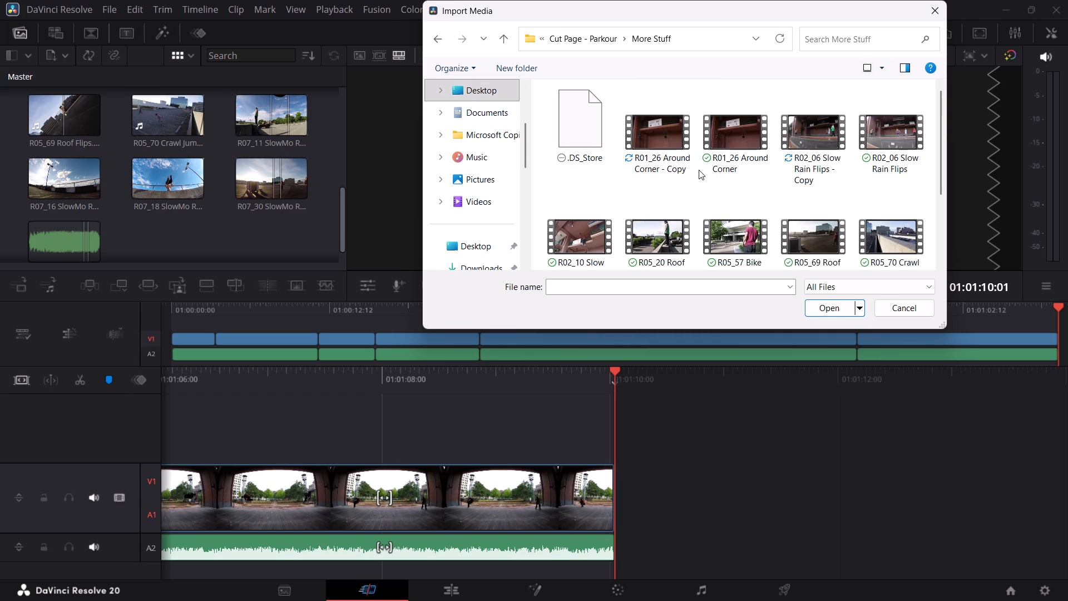
scroll(699, 170, "down", 1)
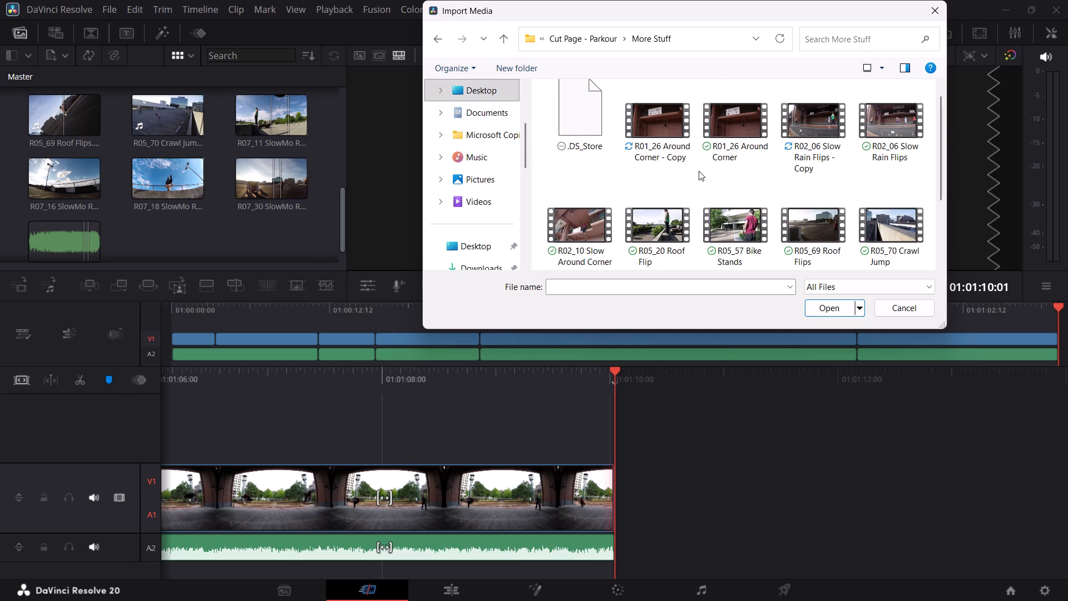
scroll(696, 168, "down", 1)
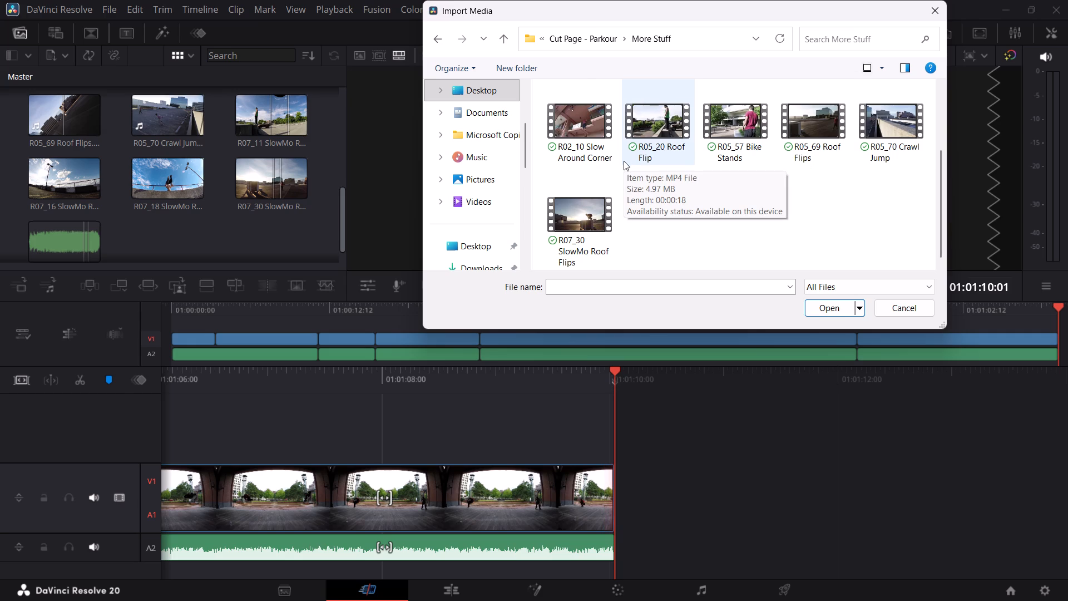
left_click(891, 118)
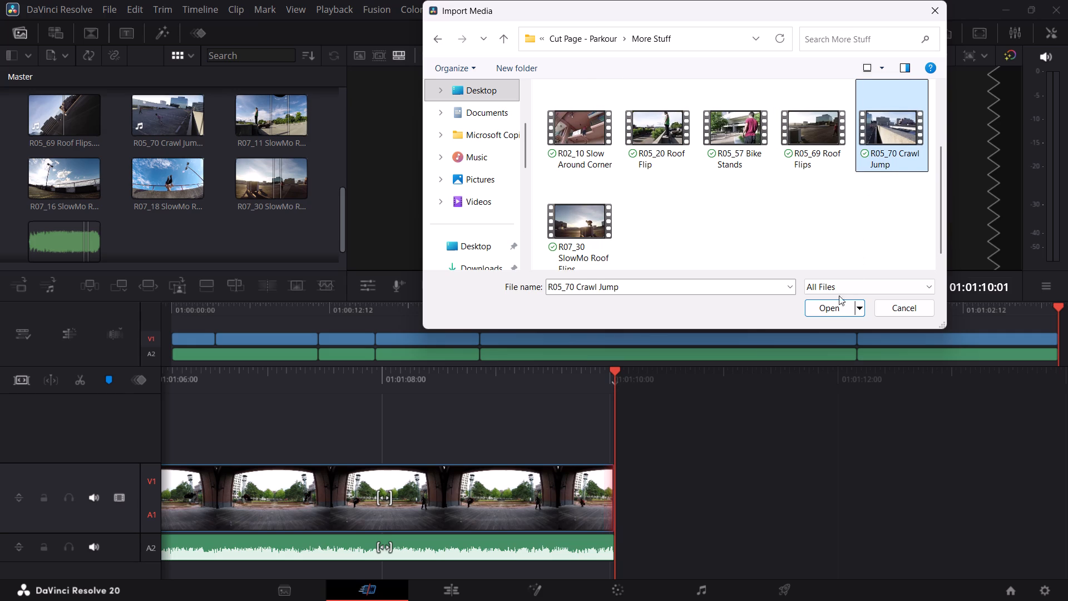
left_click(829, 311)
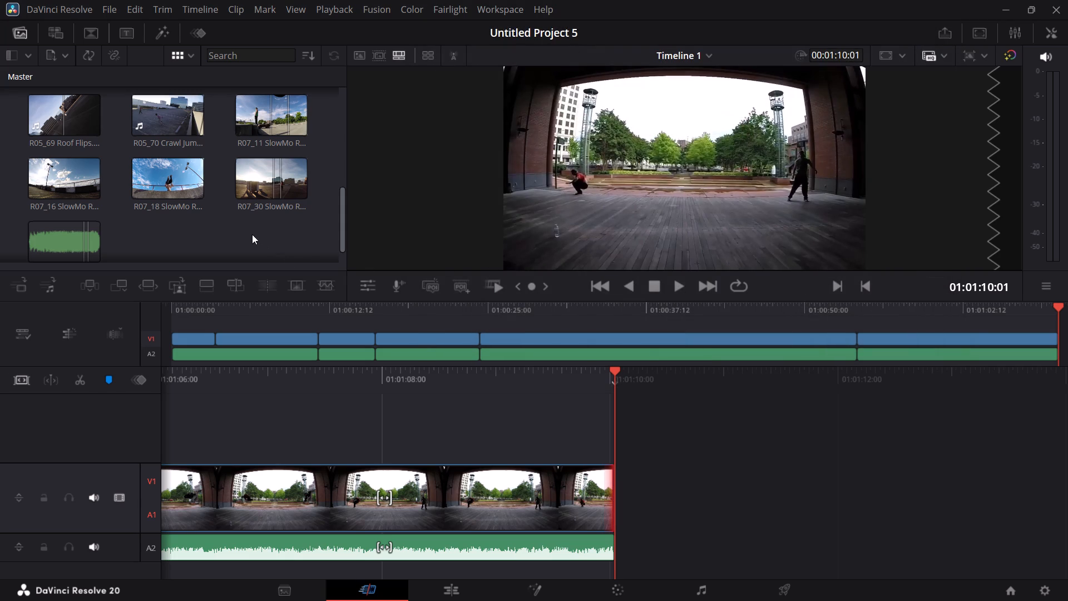
Look through all video clips and music files in the Master bin to check which media are already there.
scroll(244, 225, "down", 2)
scroll(244, 225, "up", 1)
scroll(244, 225, "down", 1)
scroll(244, 225, "up", 5)
scroll(244, 225, "down", 2)
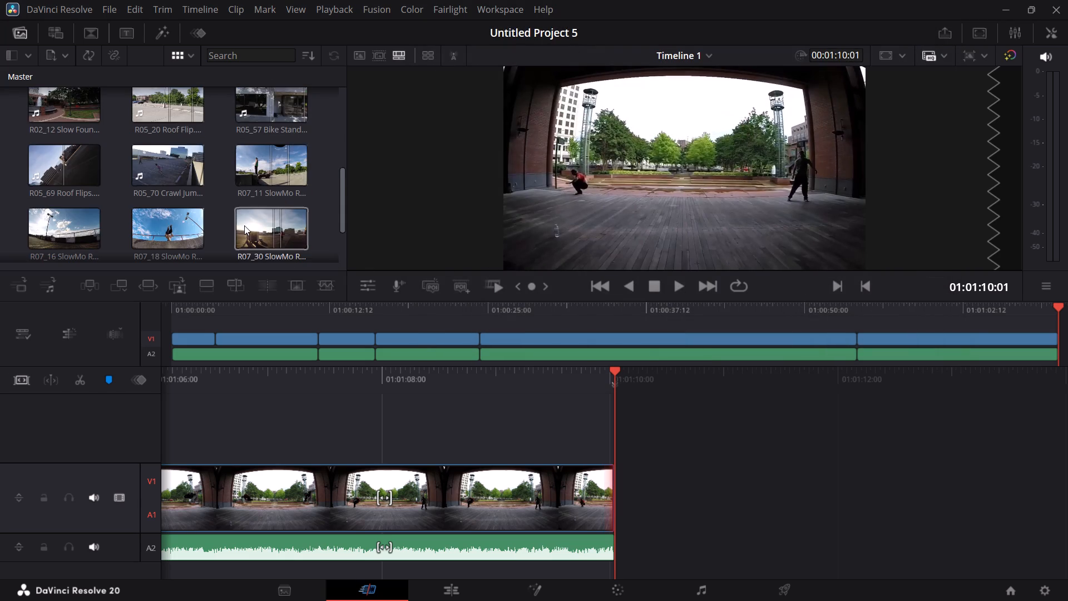
scroll(244, 225, "down", 1)
scroll(244, 225, "up", 2)
scroll(244, 225, "down", 3)
scroll(244, 225, "up", 1)
scroll(244, 225, "down", 1)
scroll(244, 225, "up", 1)
scroll(244, 225, "down", 6)
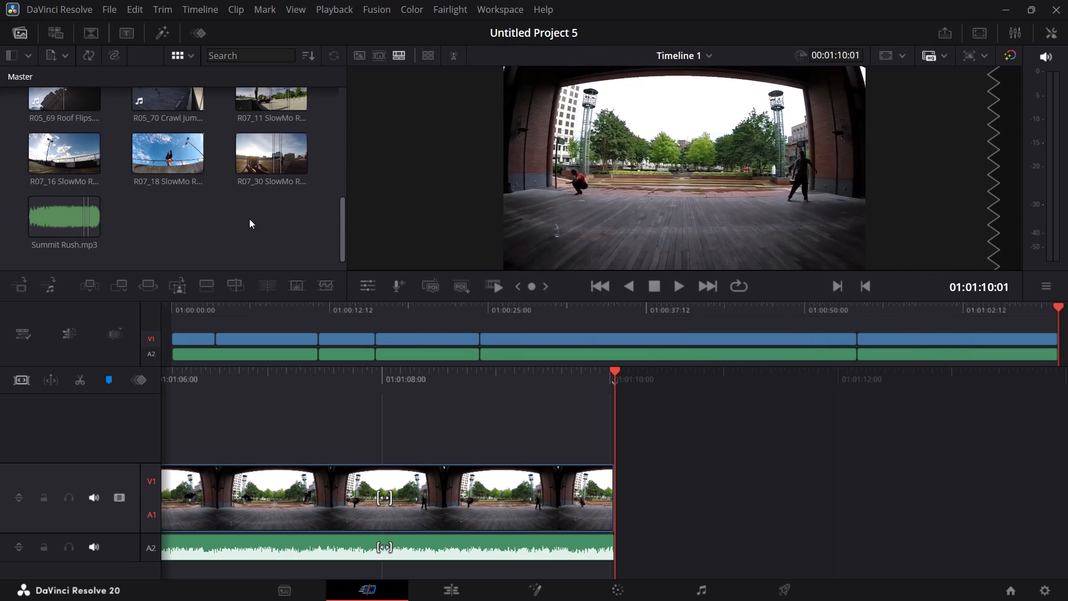
scroll(249, 219, "up", 5)
scroll(249, 219, "down", 1)
scroll(249, 219, "up", 1)
scroll(249, 219, "down", 5)
scroll(249, 219, "up", 2)
scroll(249, 219, "down", 1)
scroll(249, 219, "up", 4)
scroll(249, 219, "down", 1)
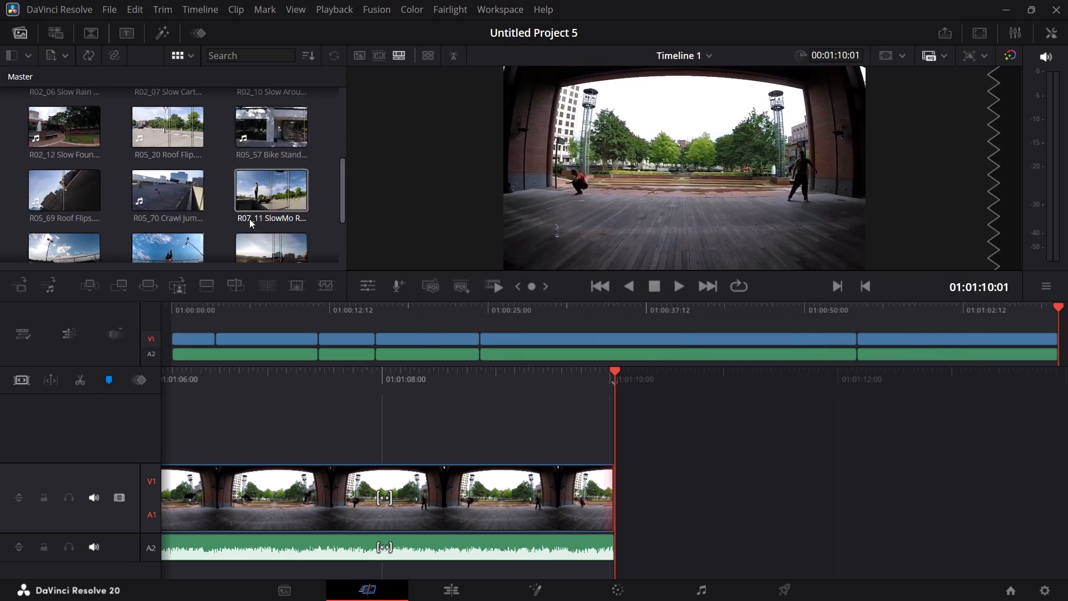
scroll(249, 219, "up", 13)
scroll(249, 219, "down", 4)
scroll(249, 219, "up", 4)
scroll(249, 218, "down", 1)
scroll(249, 218, "up", 4)
scroll(249, 218, "down", 1)
scroll(249, 218, "up", 1)
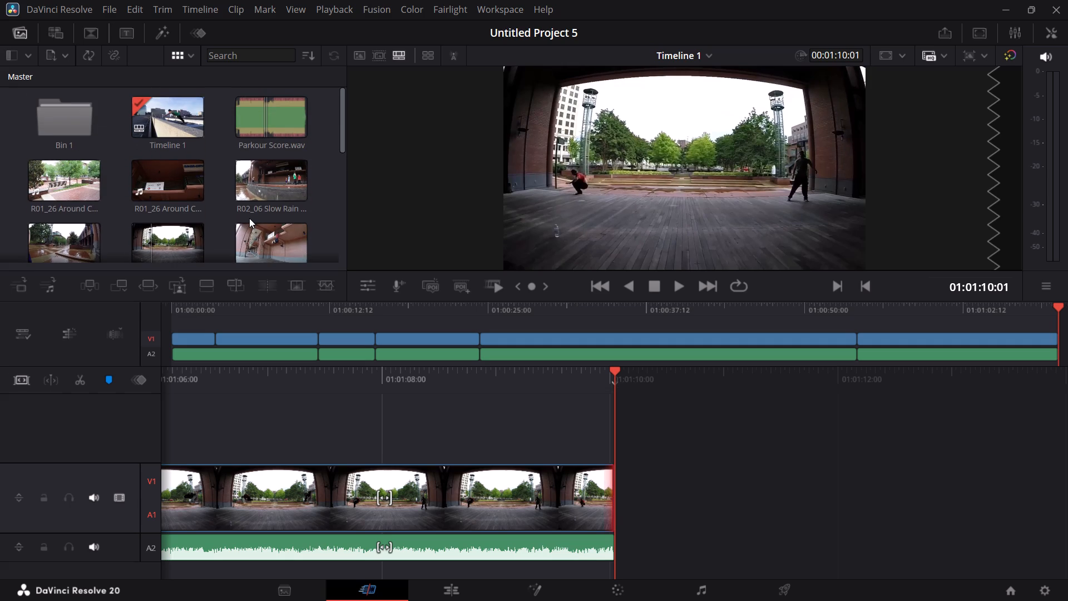
scroll(249, 218, "down", 2)
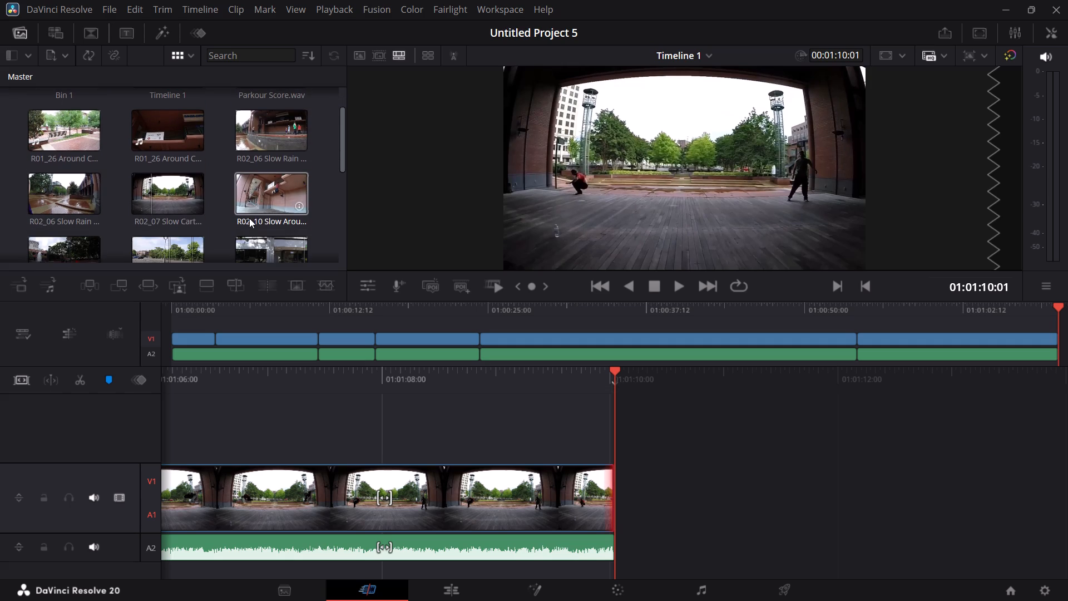
scroll(249, 218, "down", 1)
scroll(249, 218, "up", 1)
scroll(249, 220, "down", 1)
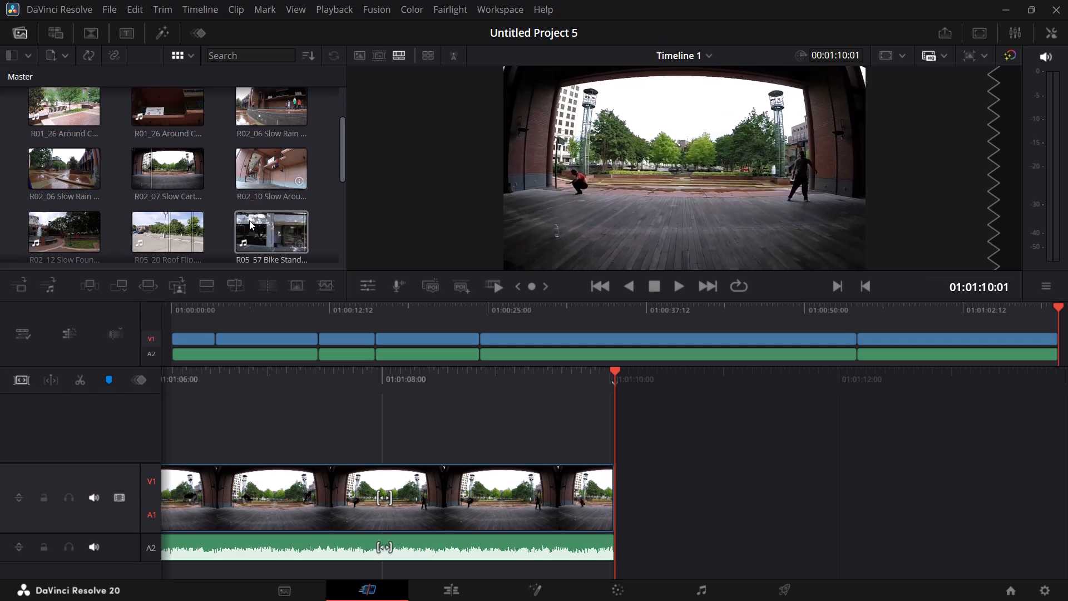
scroll(249, 220, "down", 4)
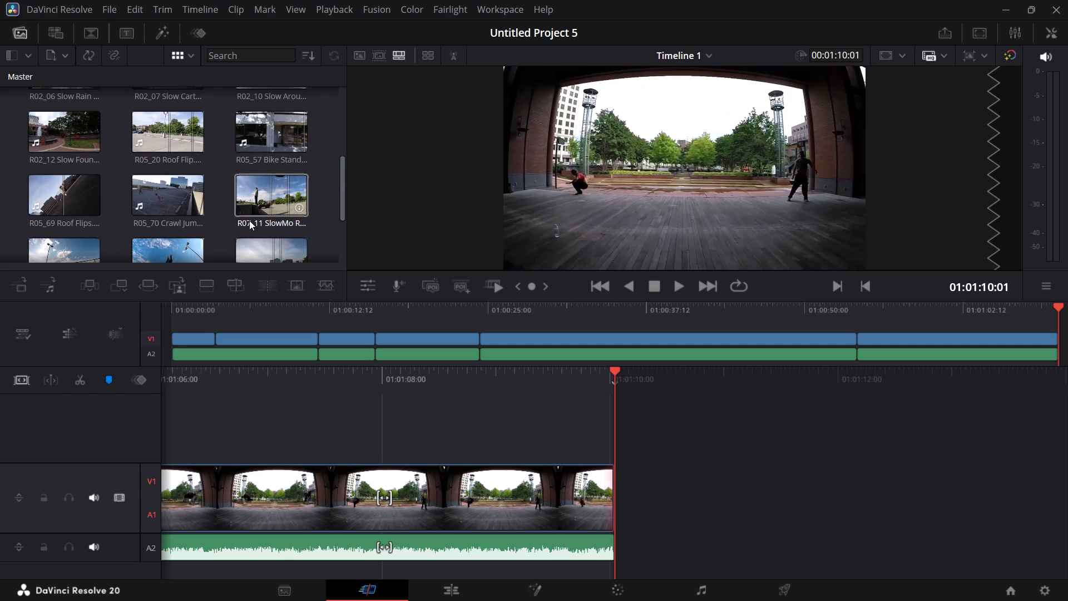
scroll(249, 220, "down", 3)
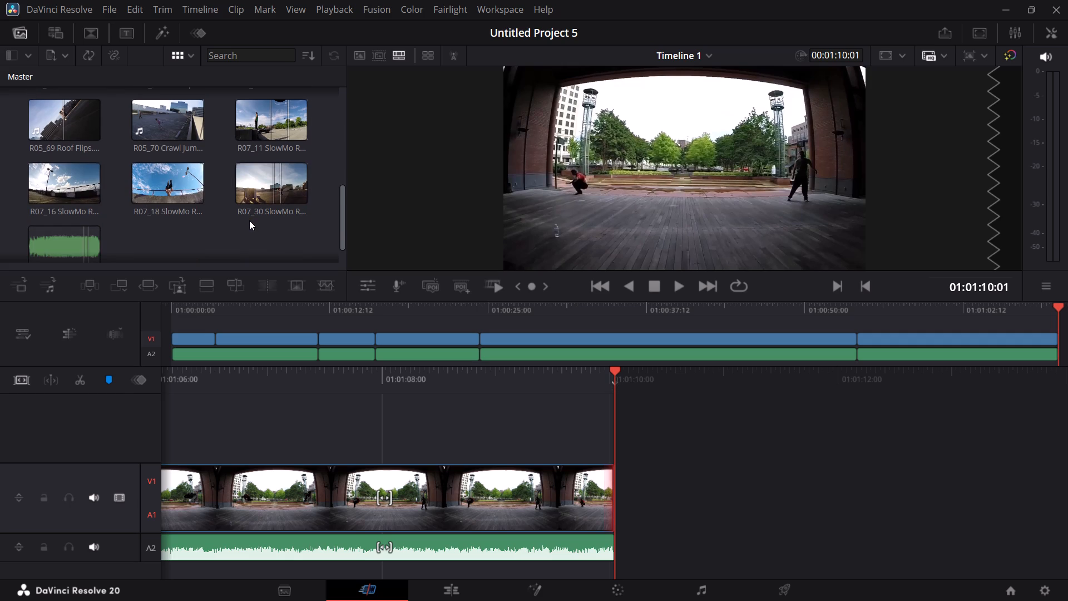
scroll(249, 220, "down", 1)
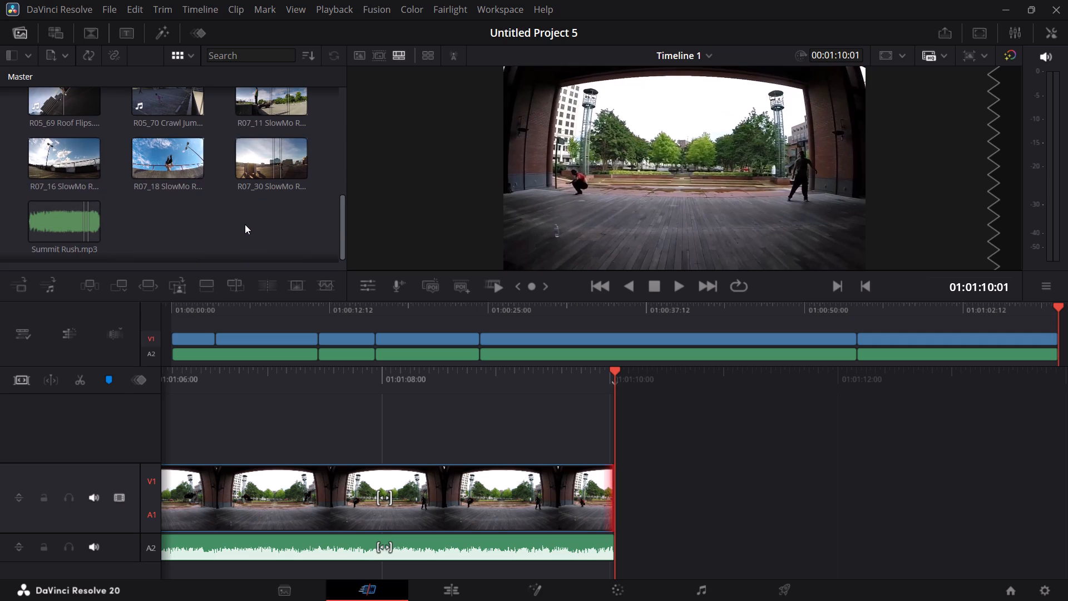
Import the R05_79 Walk on Roof clip from the Walk On Roof folder inside the desktop's Cut+Page+-+Parkour folder.
right_click(245, 224)
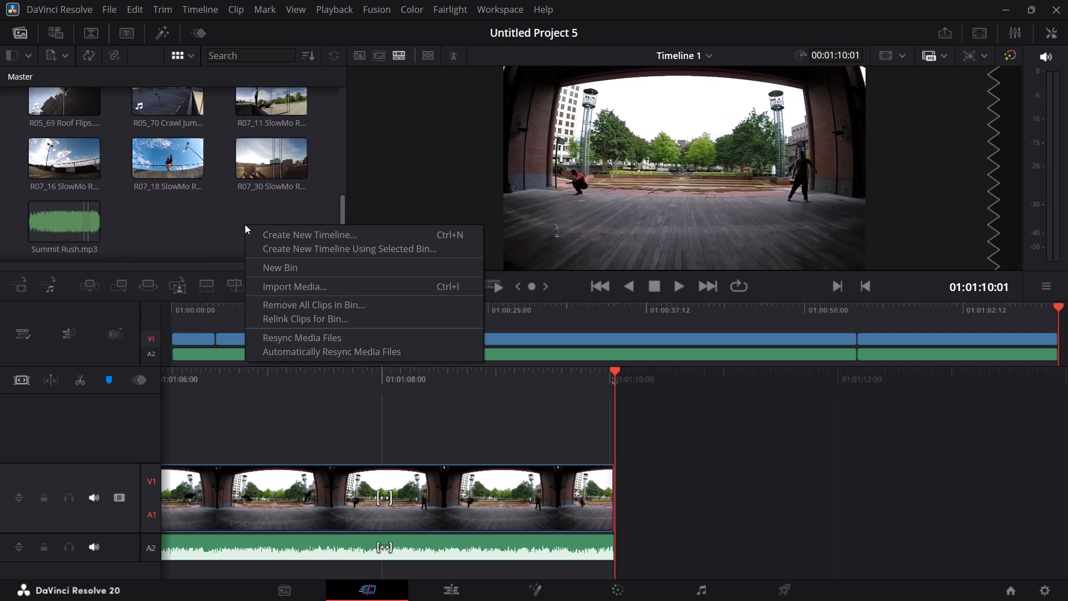
left_click(326, 290)
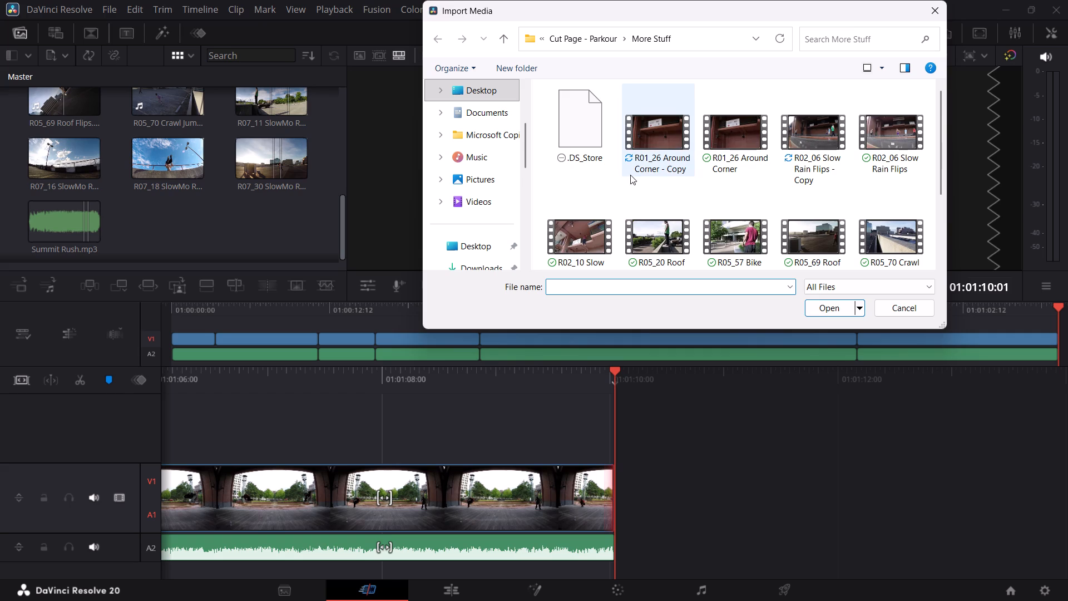
scroll(630, 175, "down", 3)
scroll(630, 175, "up", 2)
scroll(631, 173, "down", 1)
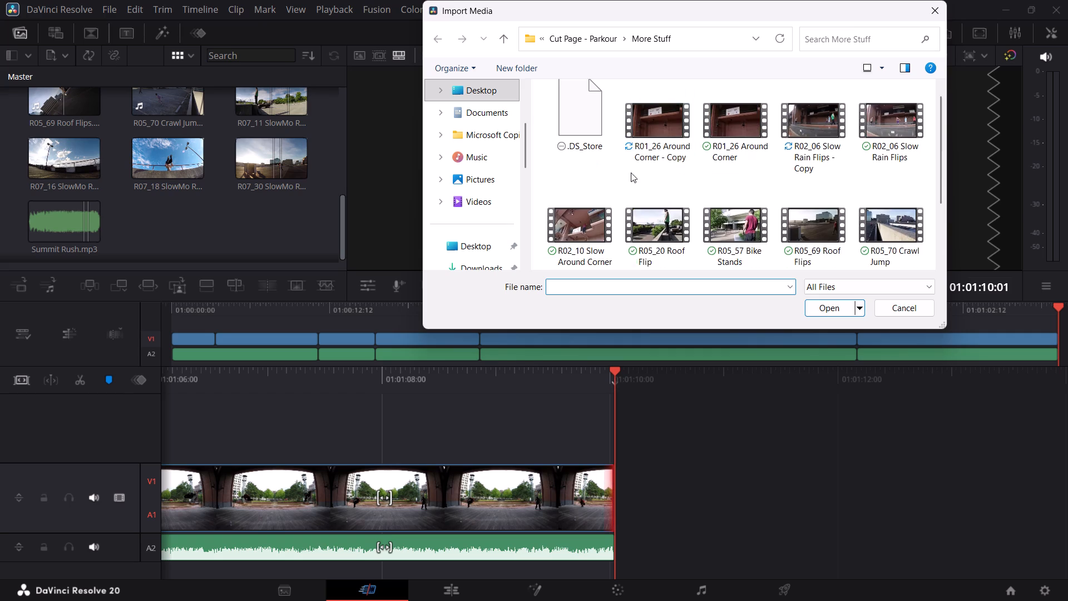
scroll(631, 173, "down", 1)
left_click(493, 86)
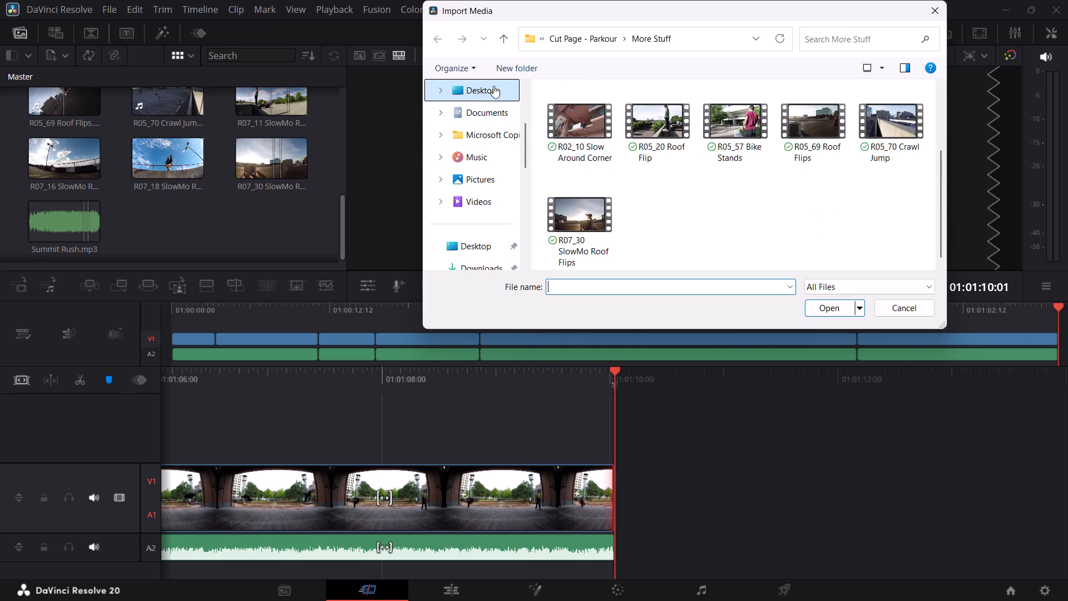
double_click(589, 140)
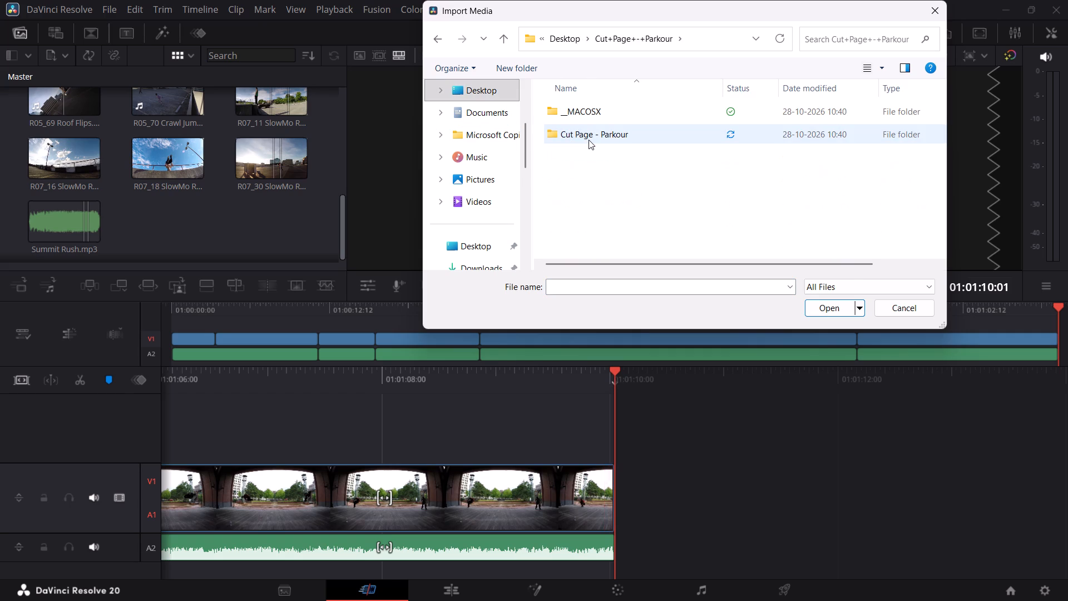
double_click(589, 140)
scroll(589, 140, "down", 1)
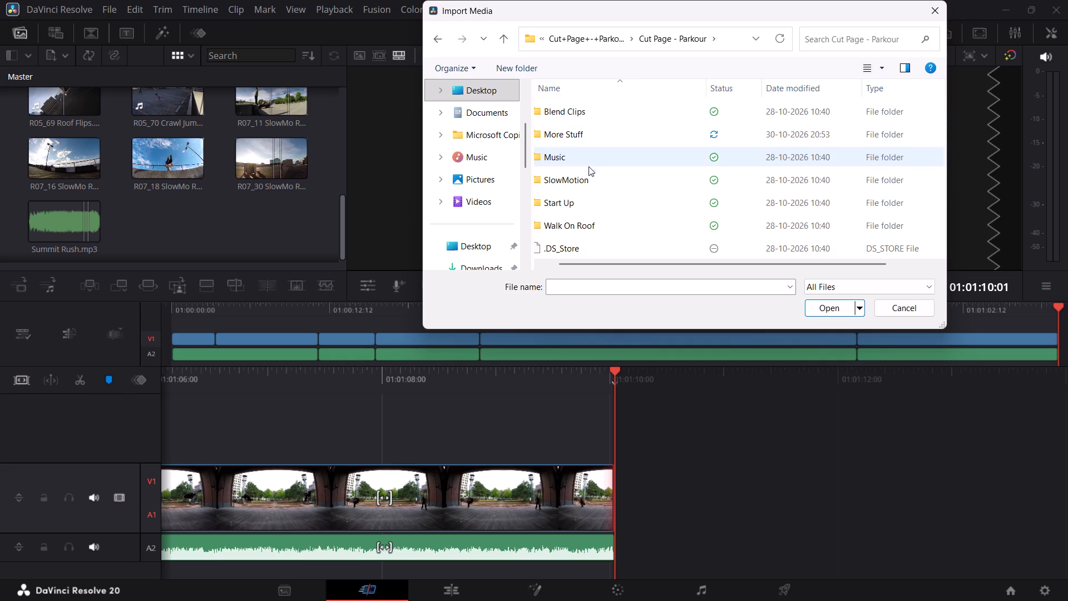
double_click(589, 223)
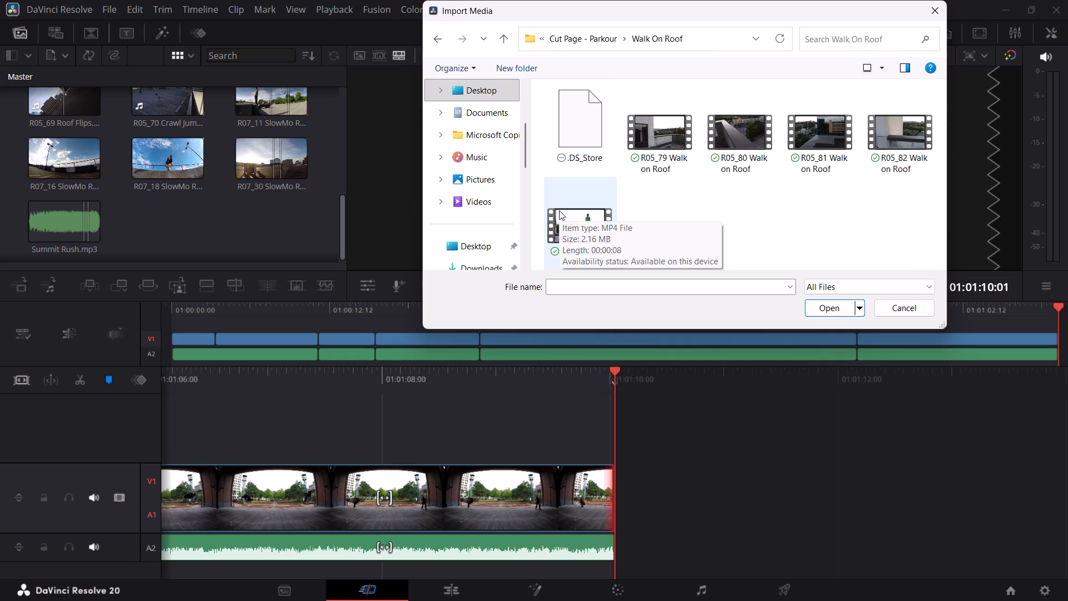
left_click(667, 137)
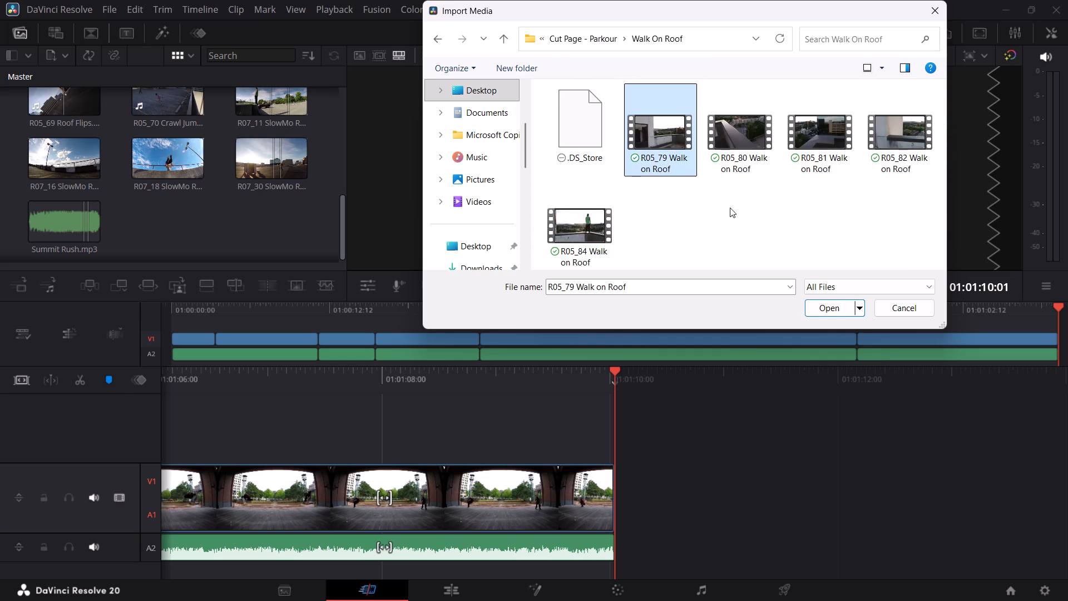
left_click(832, 309)
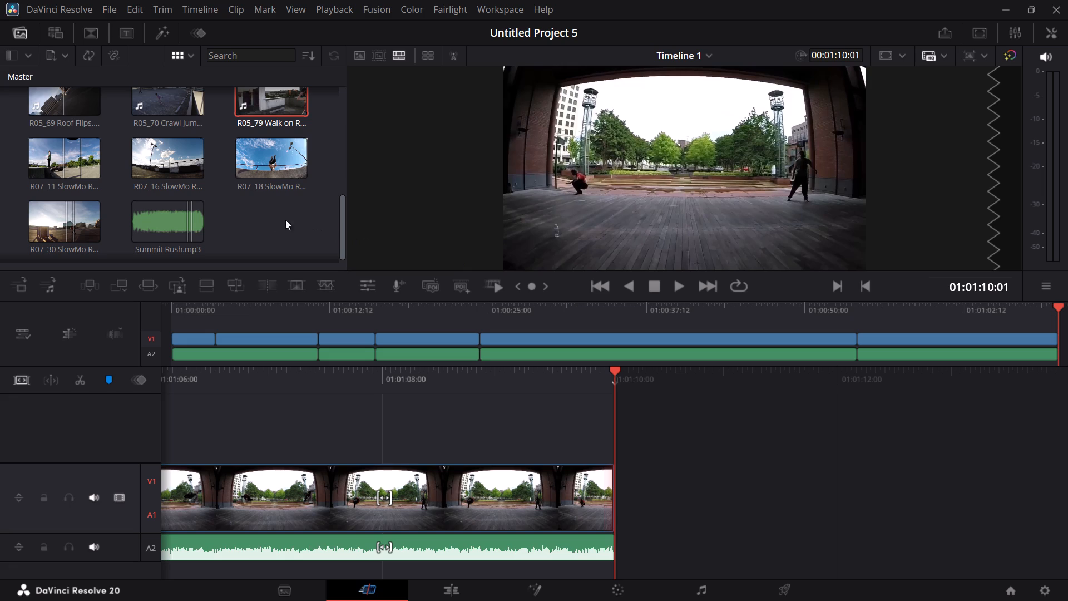
Look through the video clips and music files in the Master bin to review the available media.
scroll(235, 202, "down", 3)
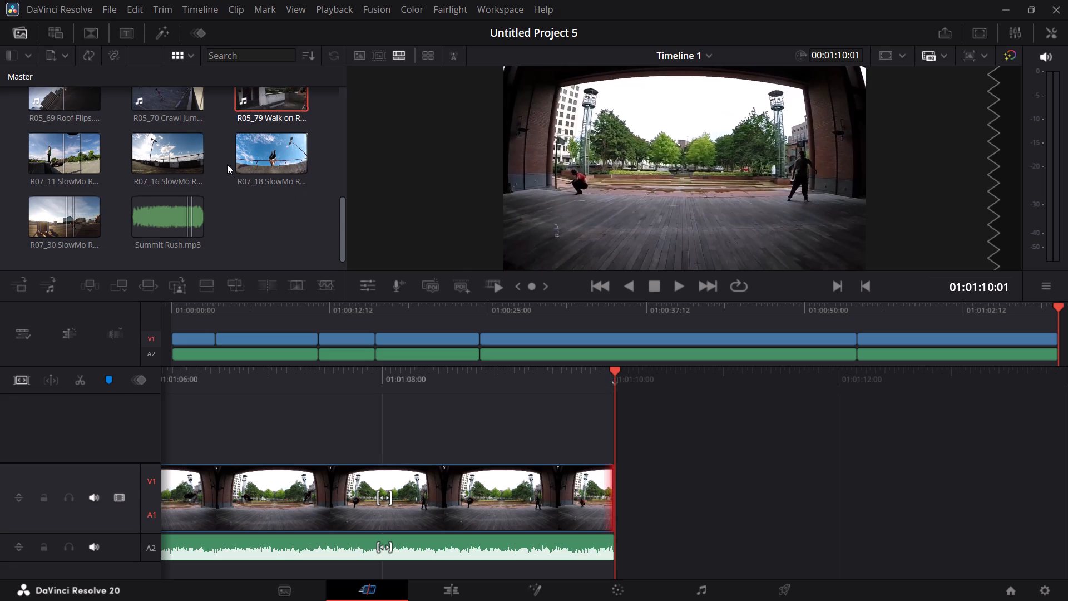
scroll(248, 213, "up", 5)
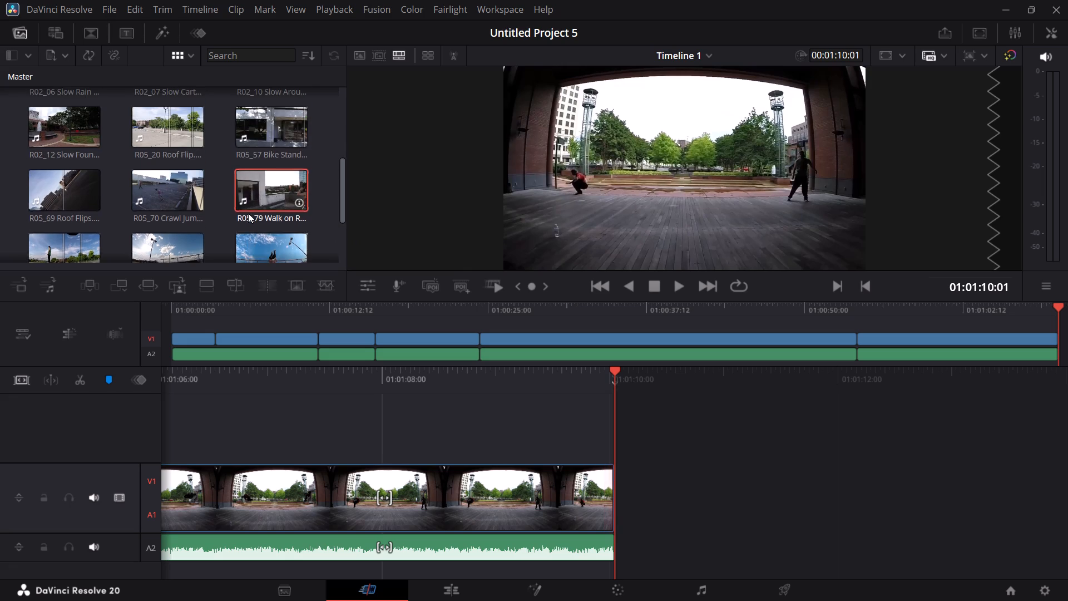
scroll(248, 213, "up", 1)
scroll(248, 213, "down", 1)
scroll(248, 213, "up", 7)
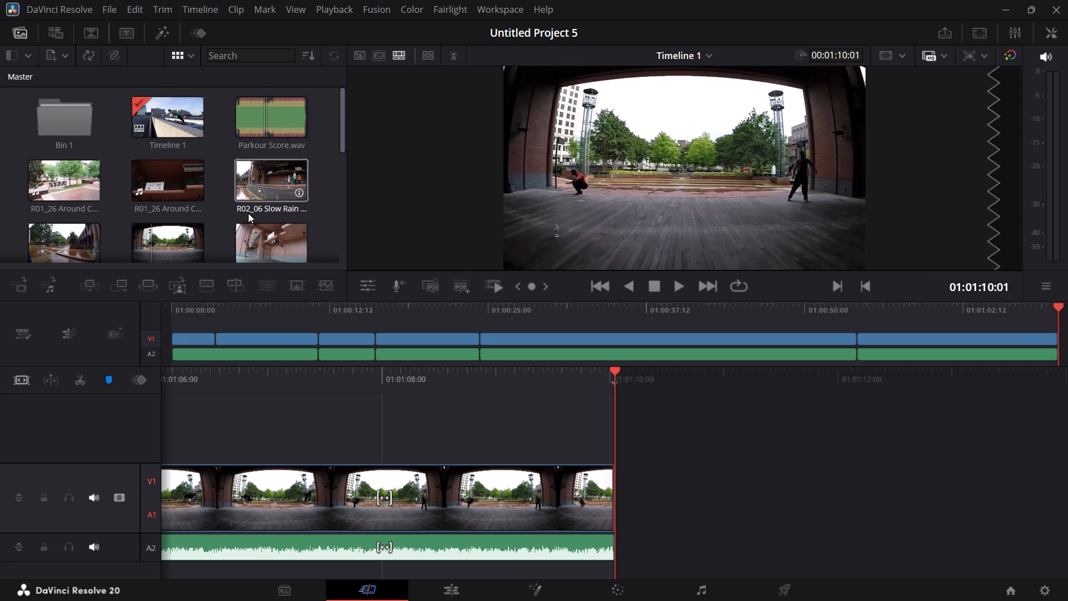
scroll(248, 213, "up", 3)
scroll(248, 213, "down", 1)
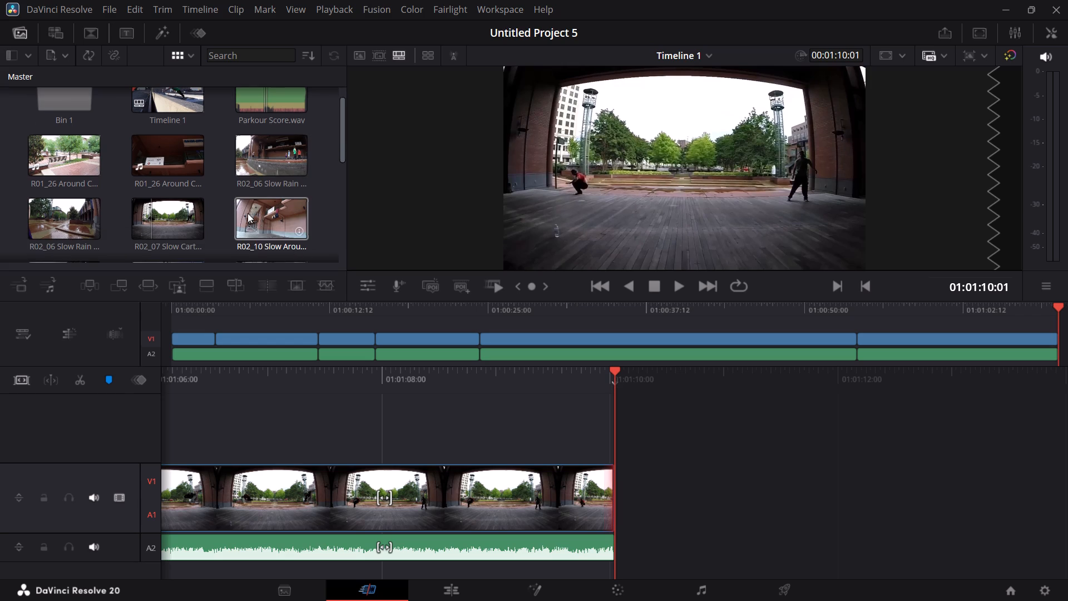
scroll(248, 213, "down", 1)
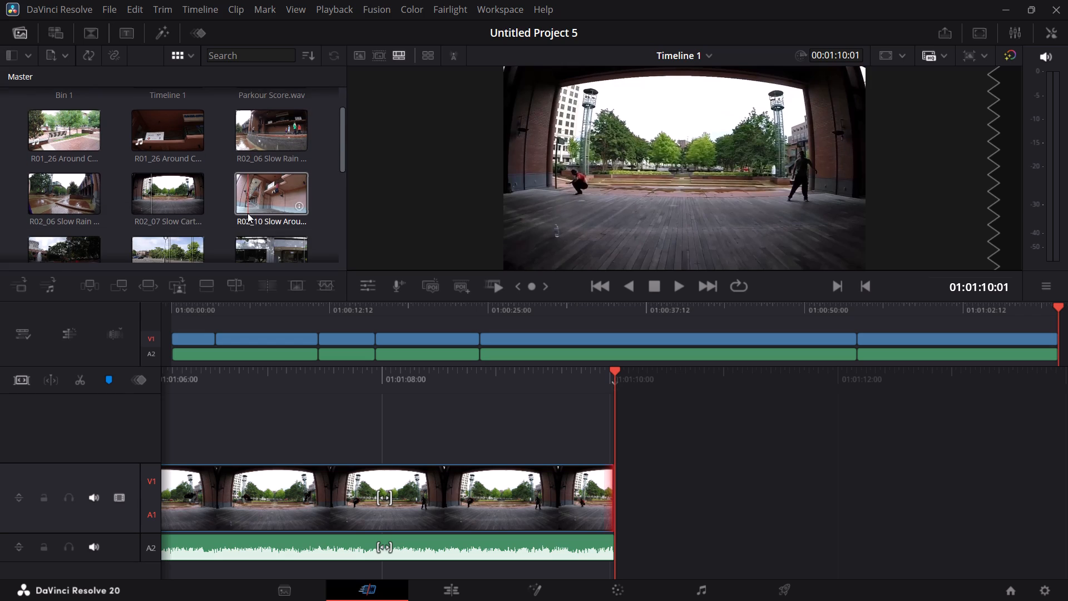
scroll(248, 213, "down", 2)
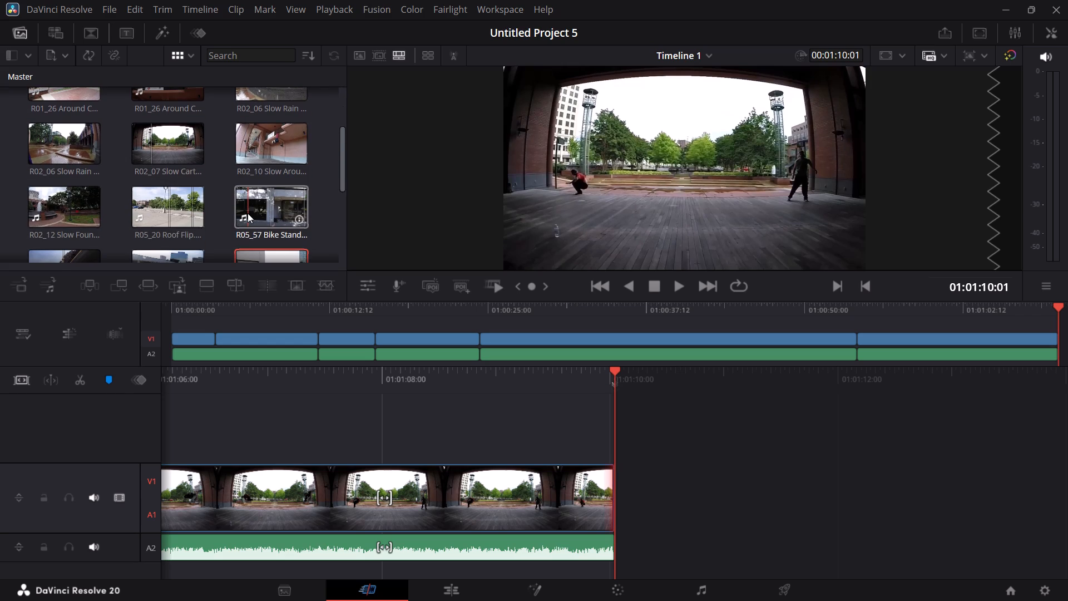
scroll(248, 213, "down", 1)
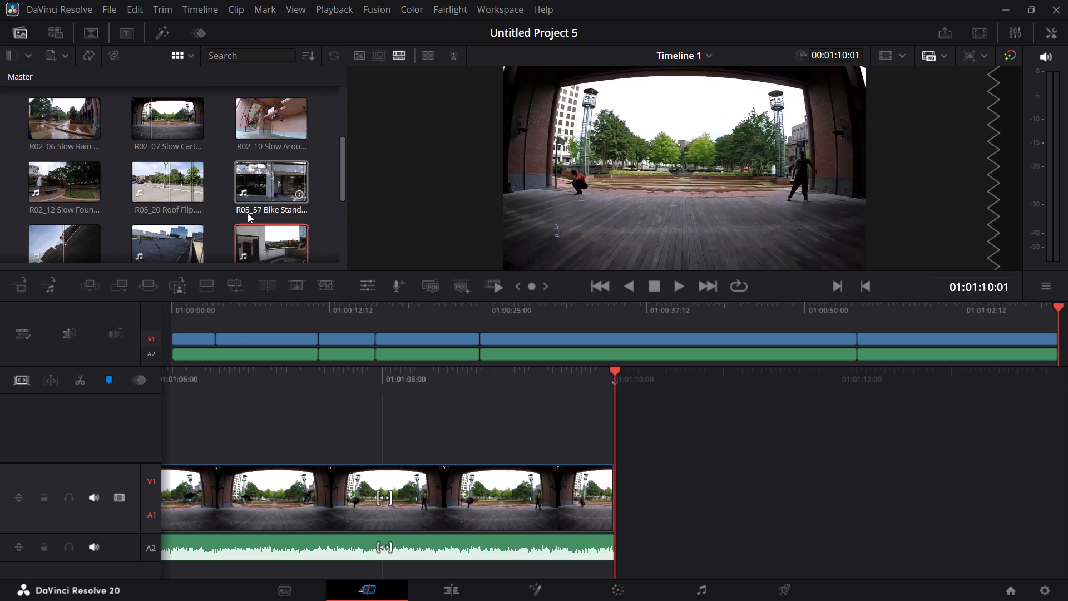
scroll(248, 213, "down", 2)
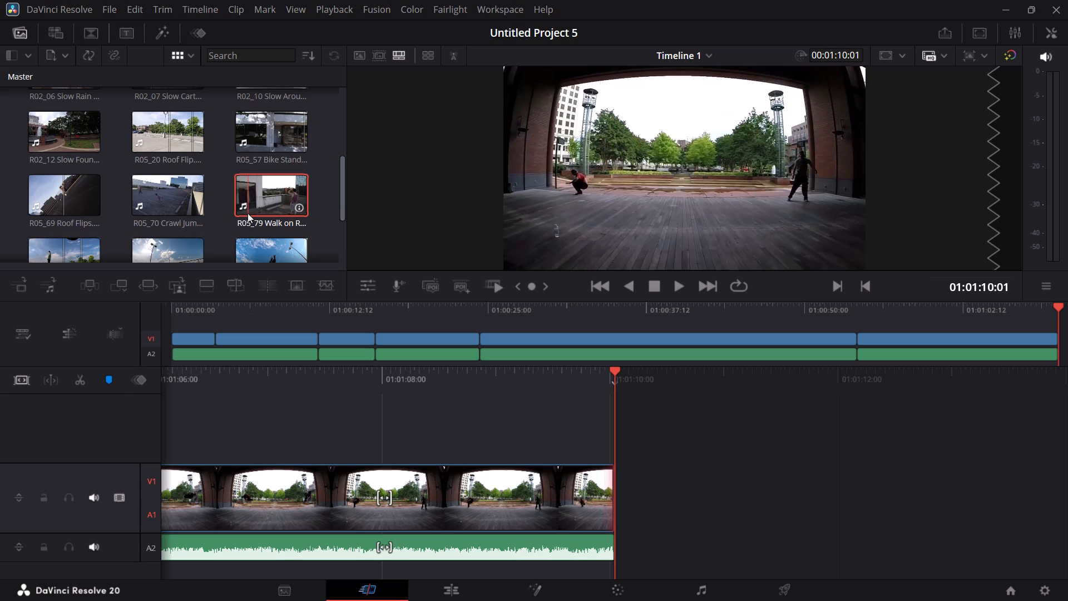
scroll(248, 213, "down", 2)
scroll(248, 213, "up", 1)
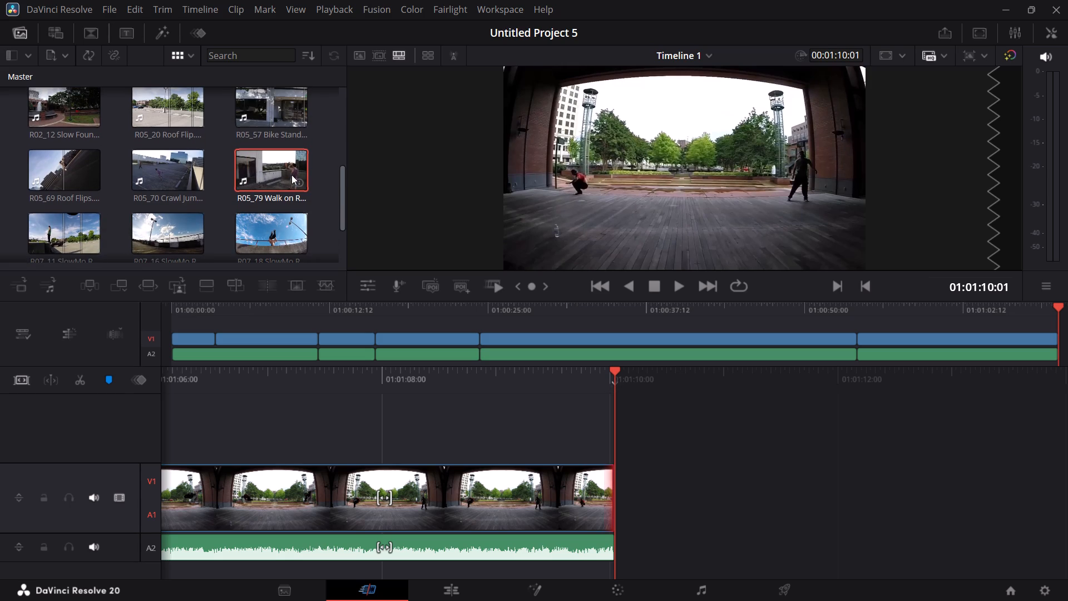
Play R05_79 Walk on Roof.mp4 in the source viewer and mark in and out points for a 00:00:02:19 section.
left_click(268, 171)
left_click(265, 172)
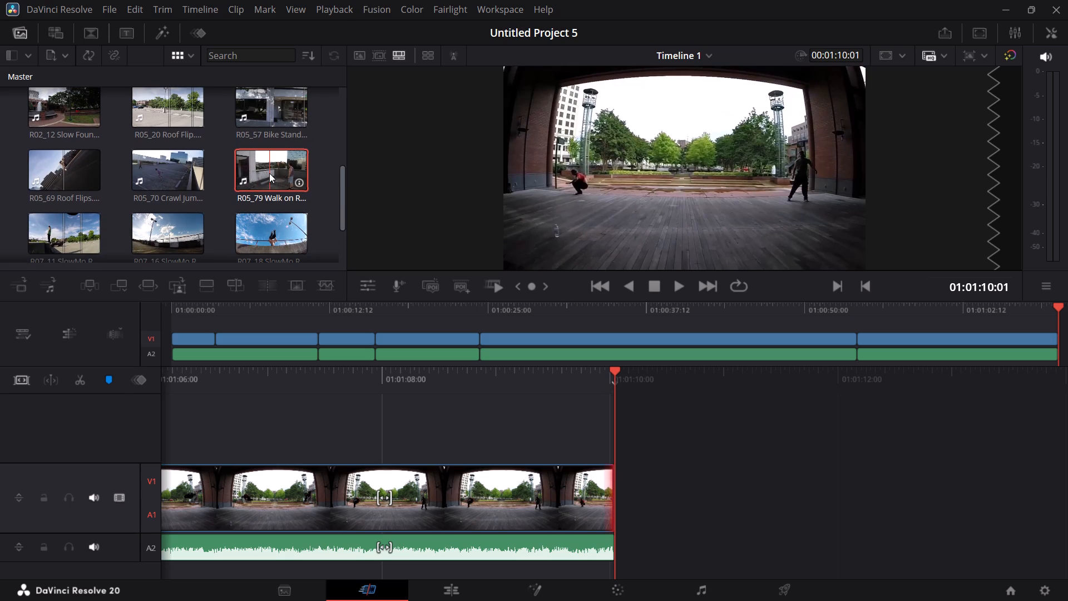
double_click(269, 173)
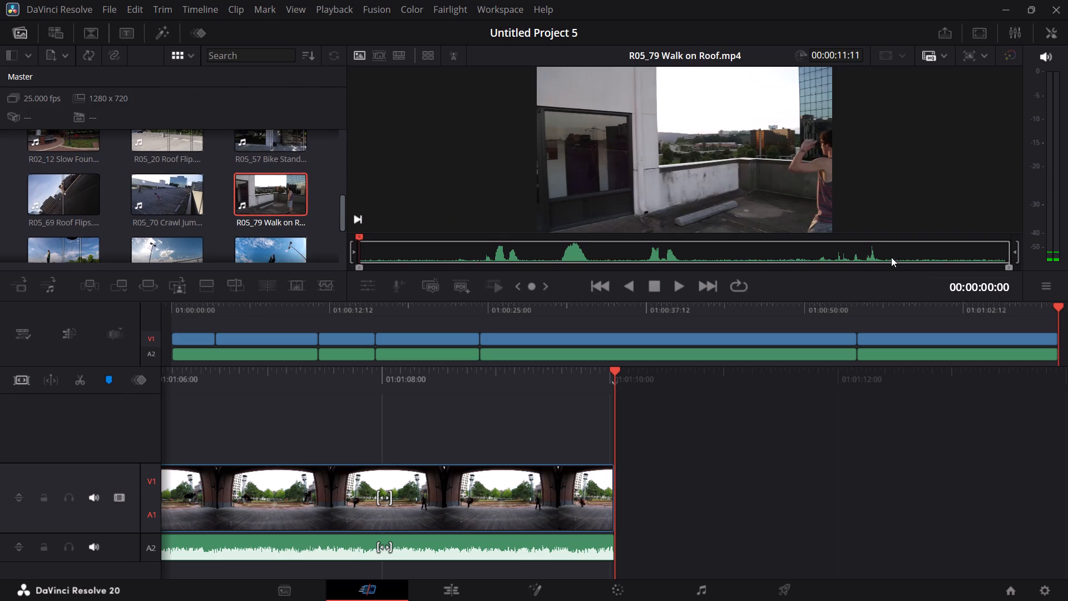
left_click(671, 287)
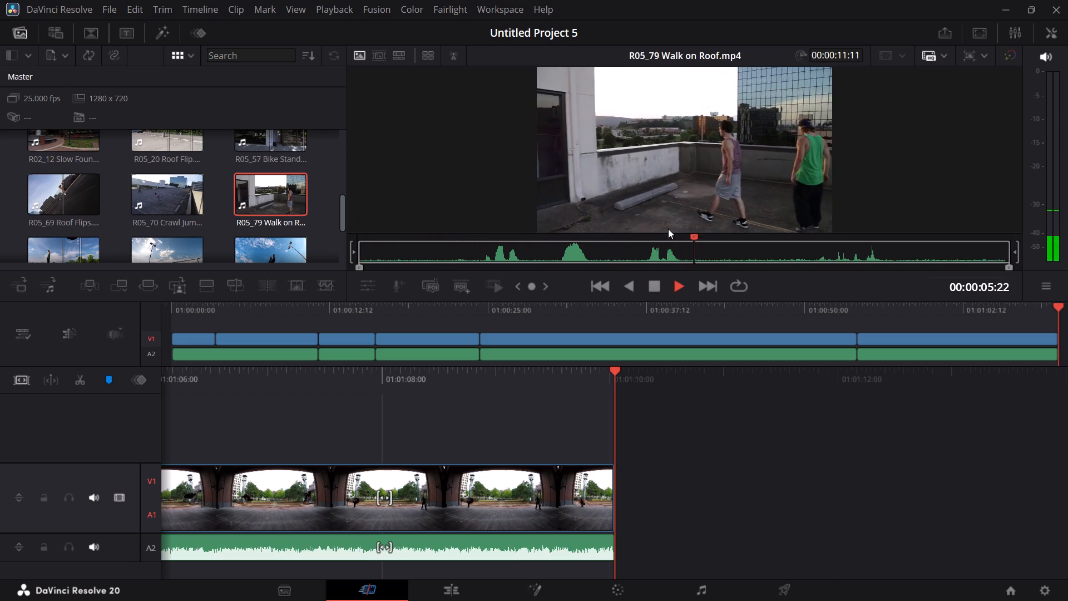
key("i")
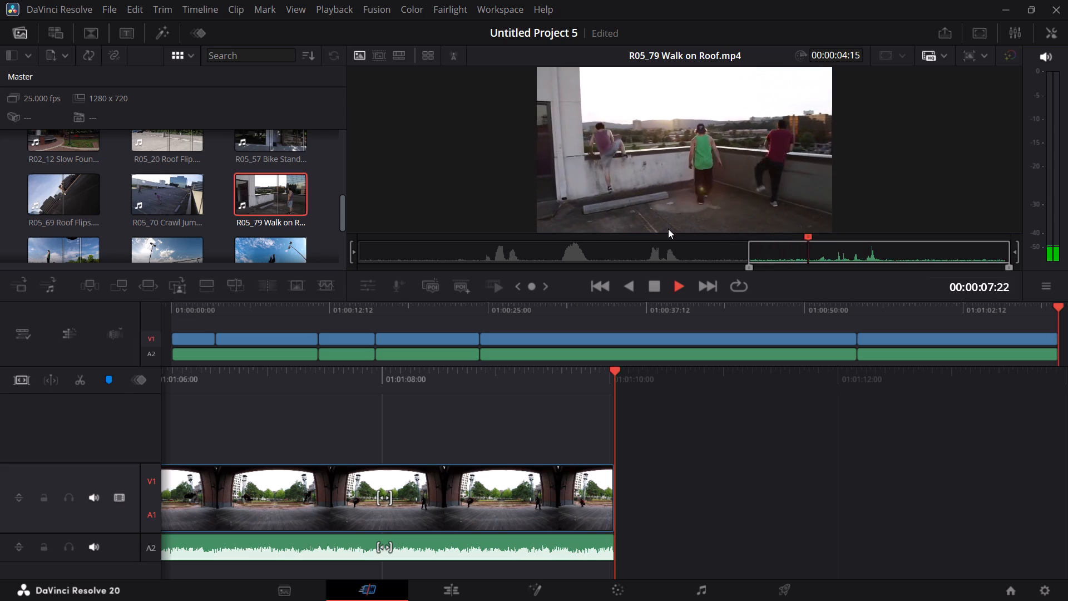
key("o")
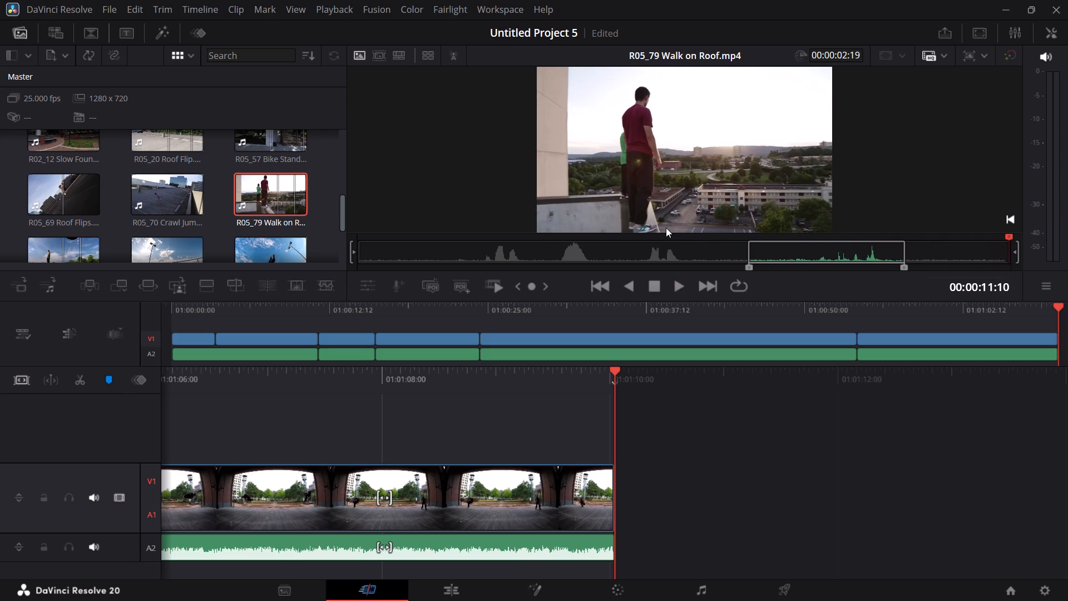
Move the out point of R05_79 Walk on Roof.mp4 to 00:00:10:03, making the marked section 00:00:03:08 long.
key("Left")
key("Left")
key("Left")
key("Left")
key("Left")
key("Left")
key("Left")
key("Left")
key("Left")
key("Left")
key("Left")
key("Left")
key("Left")
key("Left")
key("Left")
key("Left")
key("Left")
key("Left")
key("Left")
key("Left")
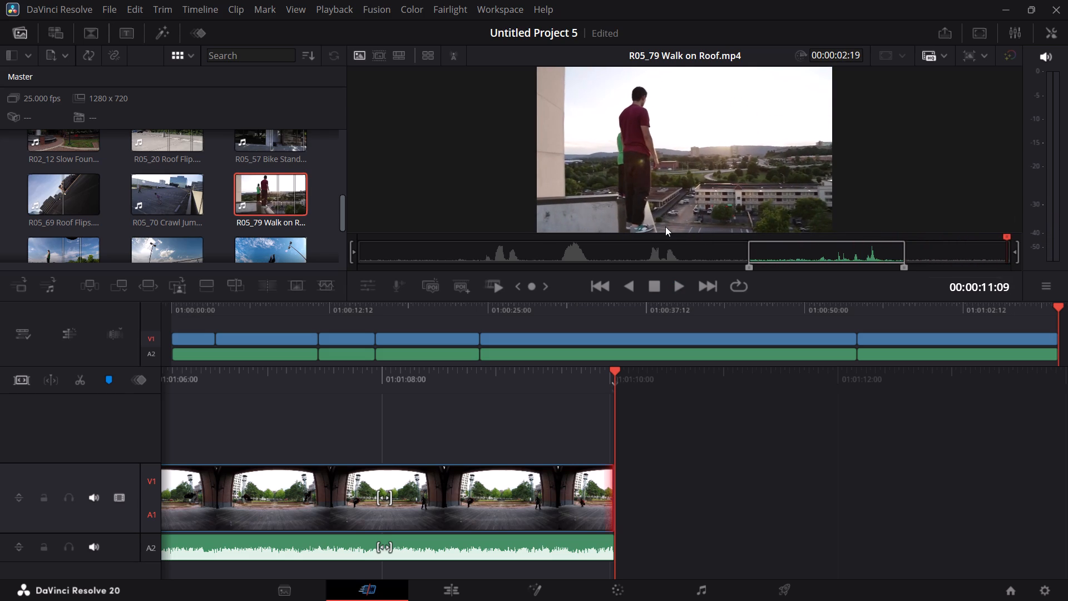
key("Left")
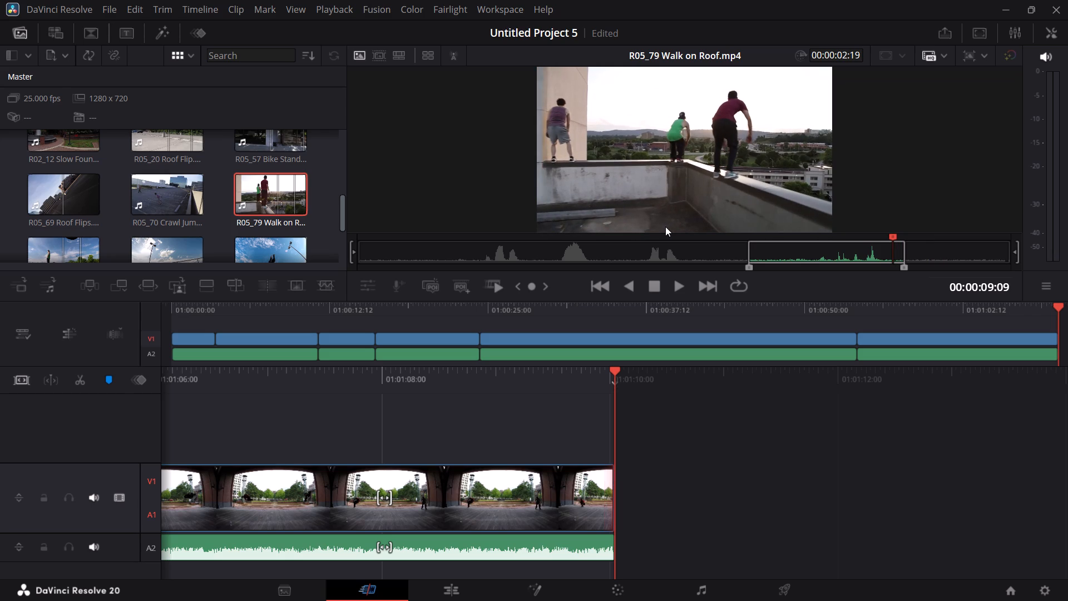
key("Right")
key("Right")
key("Right")
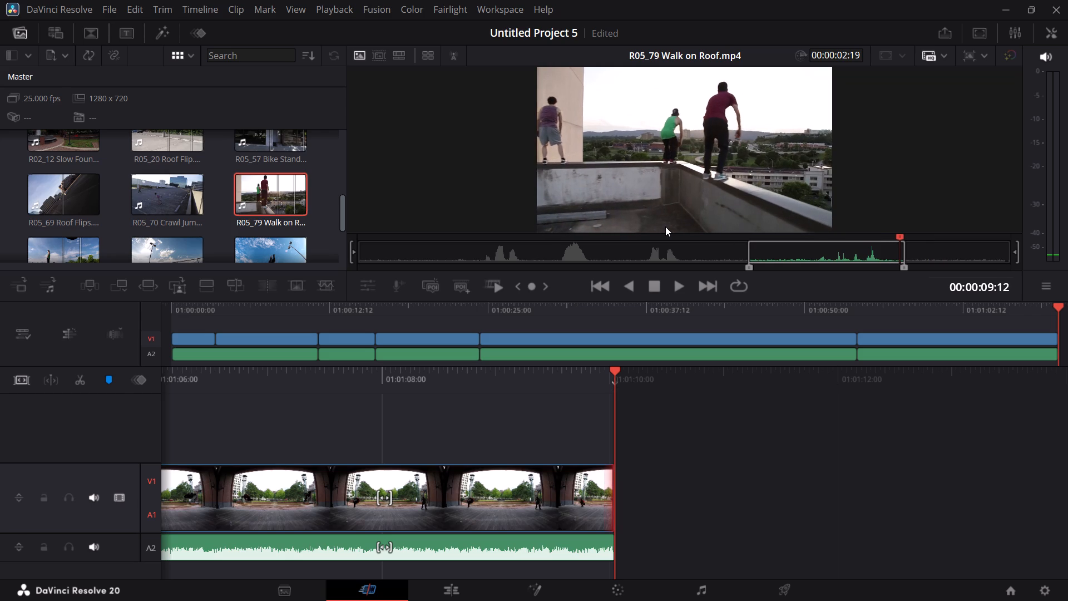
key("Right")
key("Right")
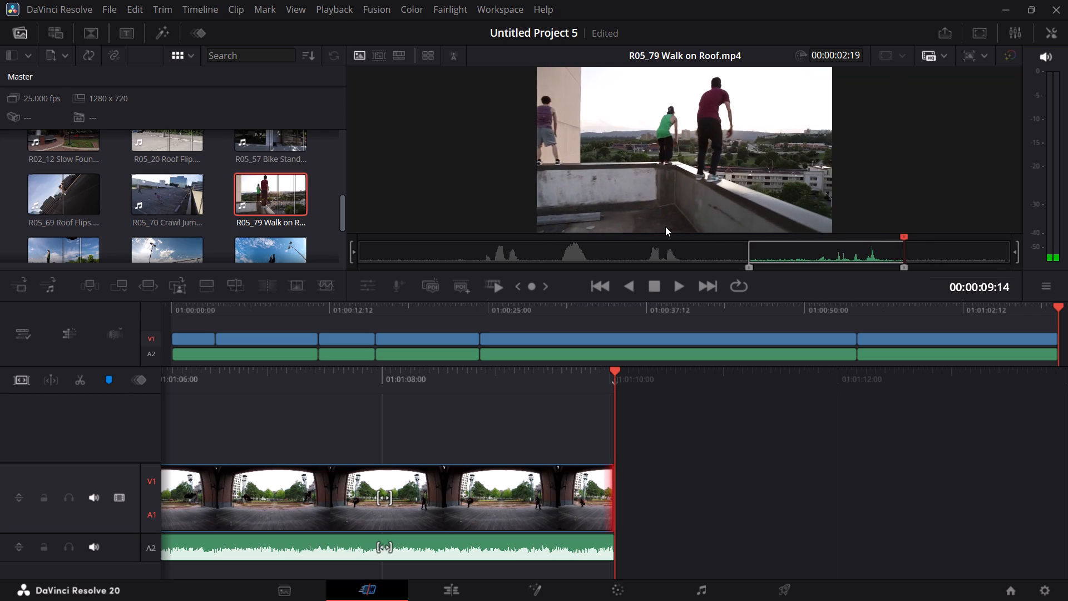
key("Right")
key("Right")
key("Right")
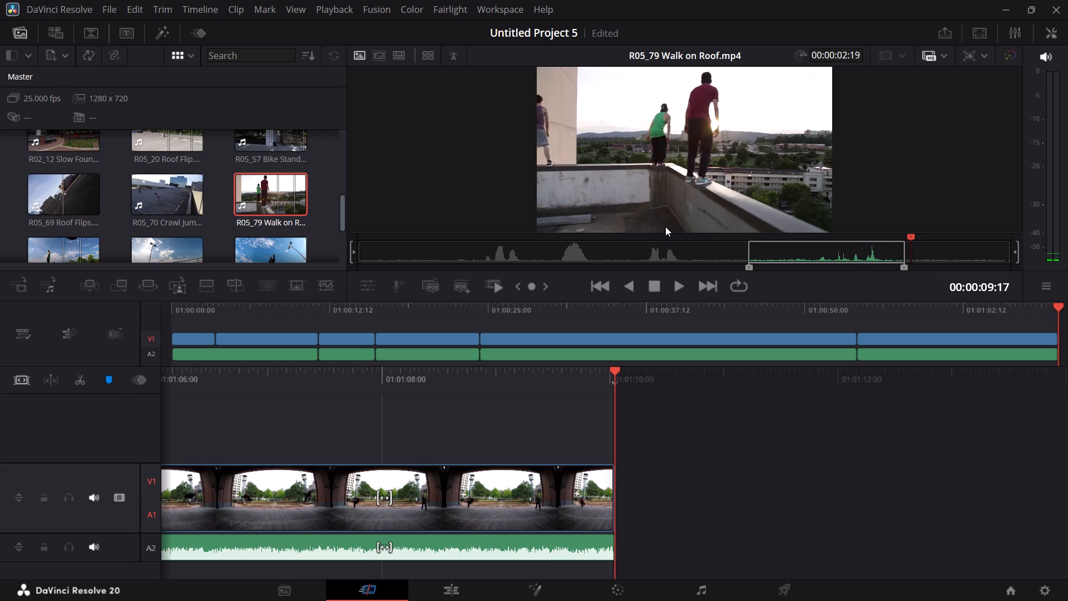
key("Right")
key("Right")
key("Right")
key("Right")
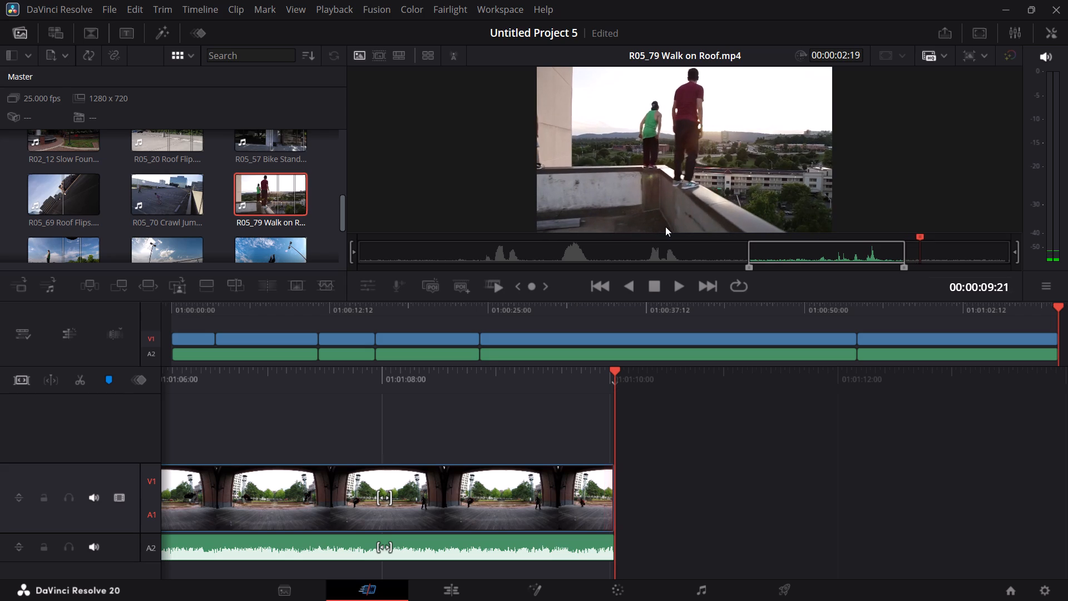
key("Right")
key("Right")
key("Right")
key("Right")
key("Right")
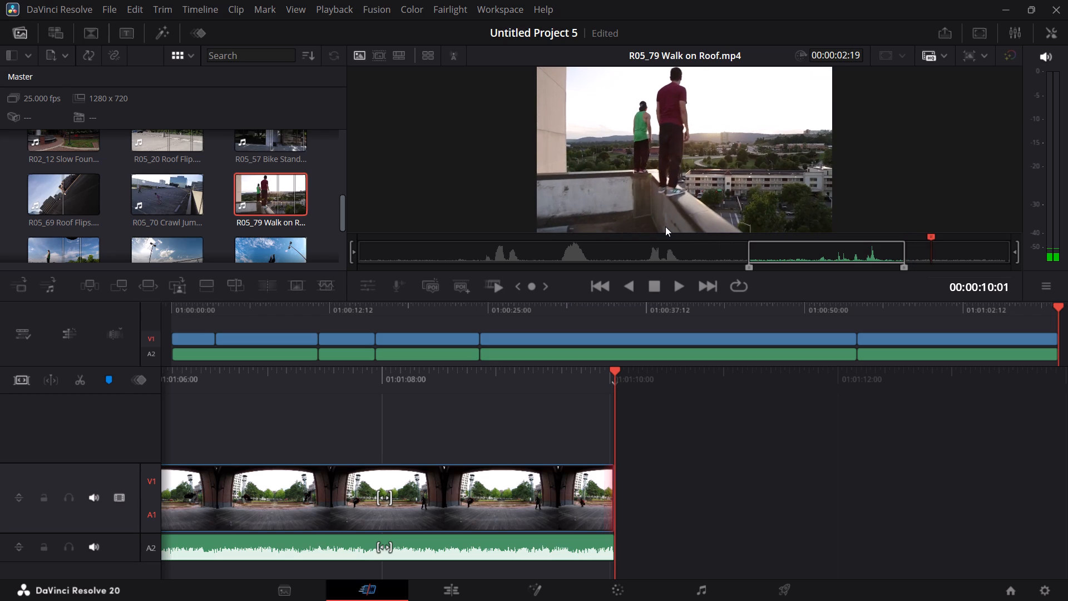
key("Right")
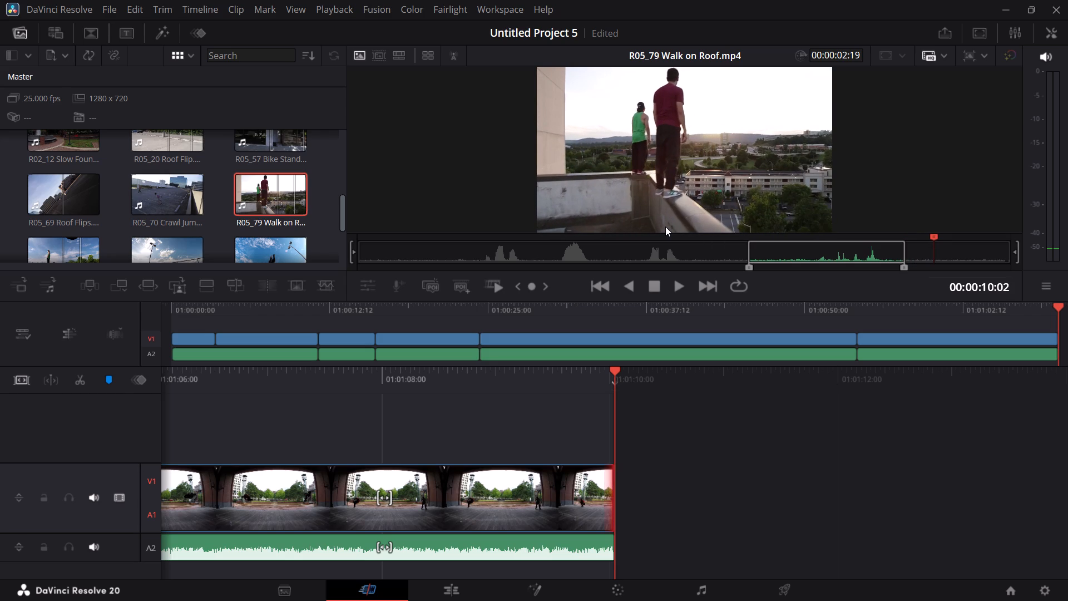
key("Right")
key("o")
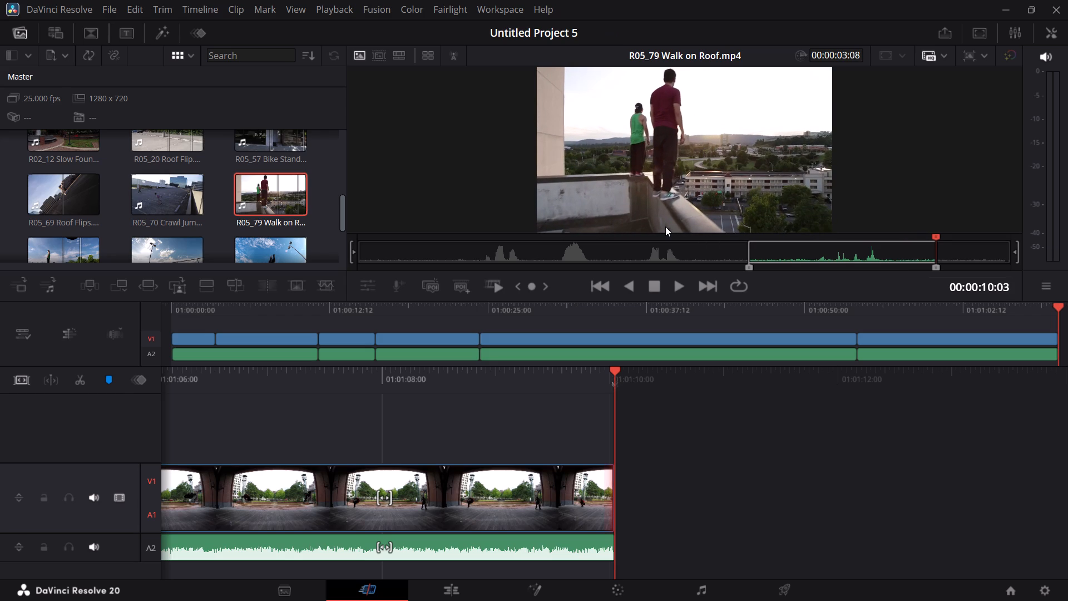
Append the marked R05_79 Walk on Roof section to the end of Timeline 1 on V1 at 01:01:10:01 and play it back.
left_click_drag(675, 149, 670, 471)
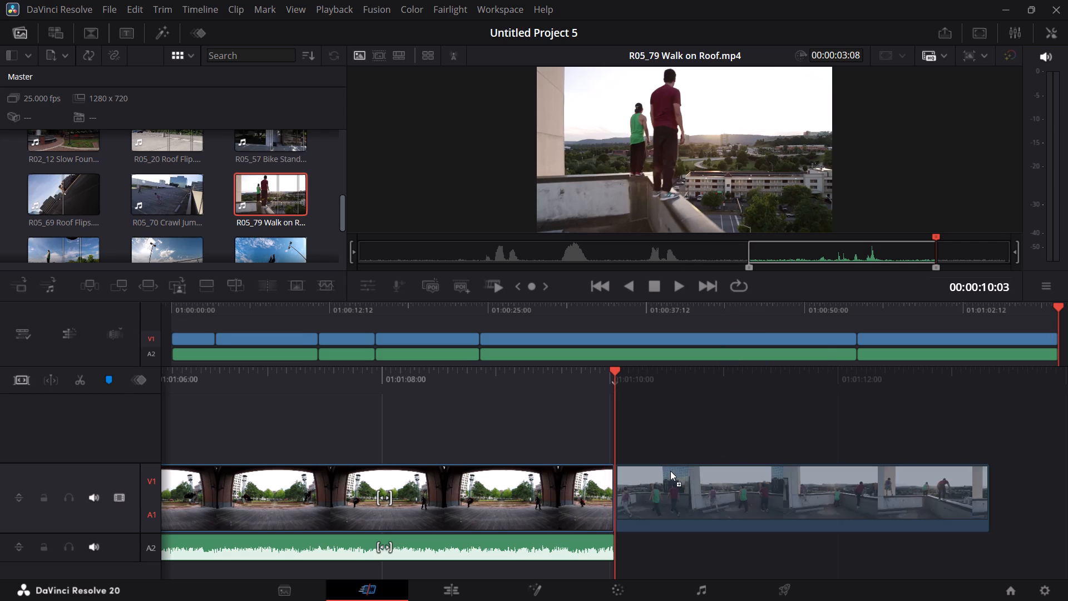
left_click_drag(670, 471, 670, 473)
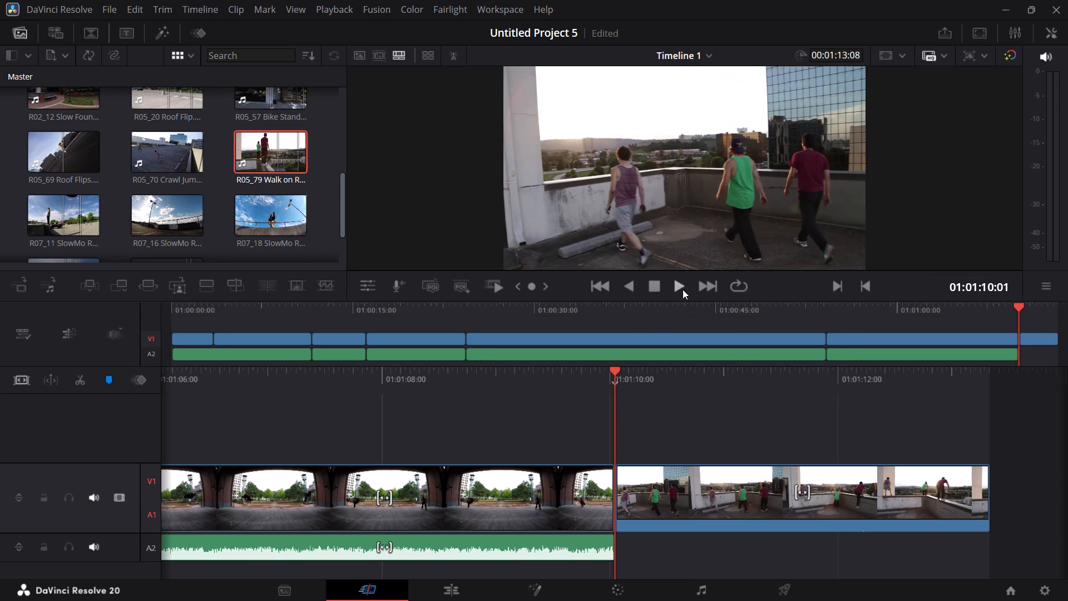
left_click(681, 287)
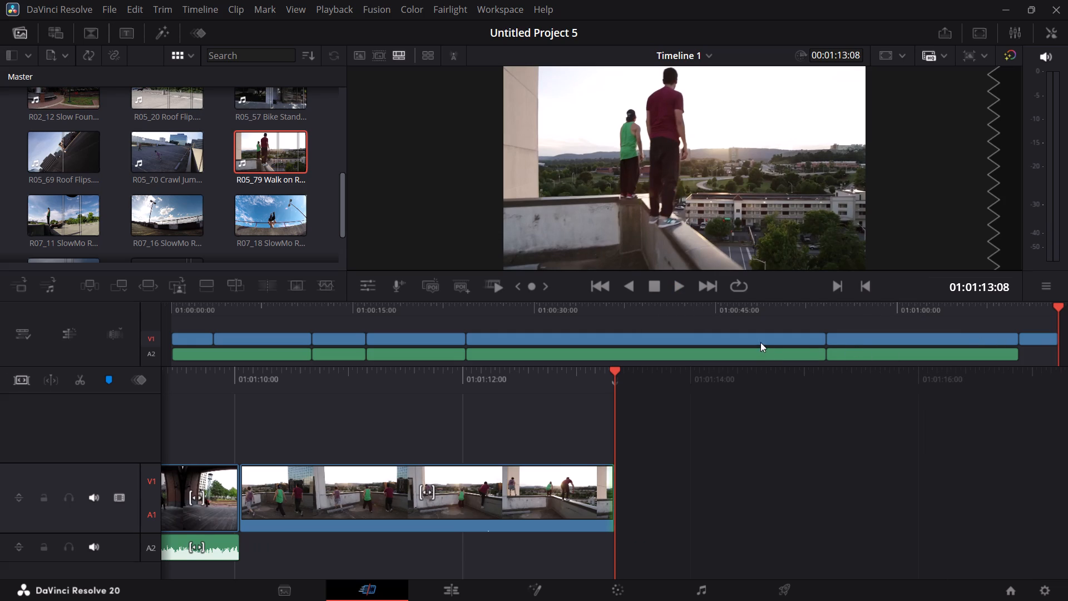
Extend the start of the Walk on Roof clip on V1 by 15 frames and play back the cut into it.
left_click_drag(1056, 307, 1049, 308)
left_click_drag(1049, 308, 1016, 317)
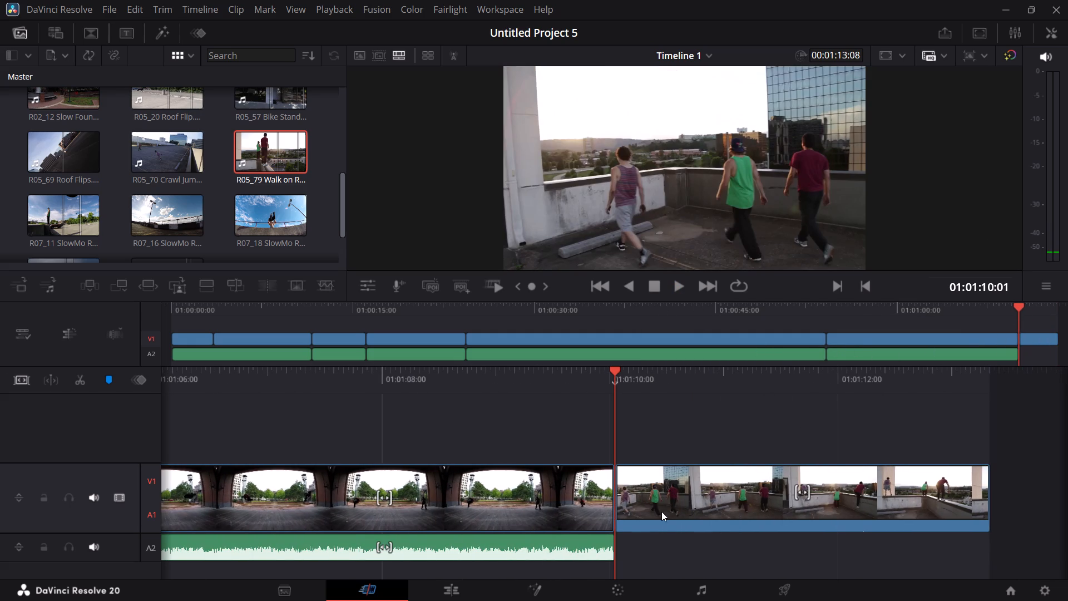
left_click_drag(616, 508, 635, 513)
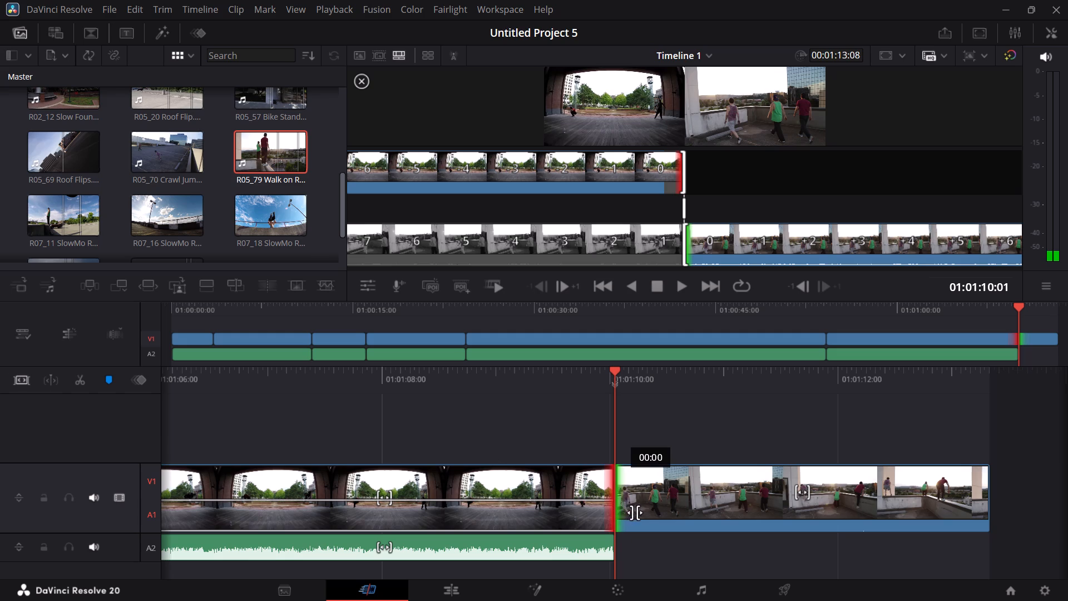
left_click_drag(635, 513, 674, 515)
left_click_drag(616, 496, 642, 495)
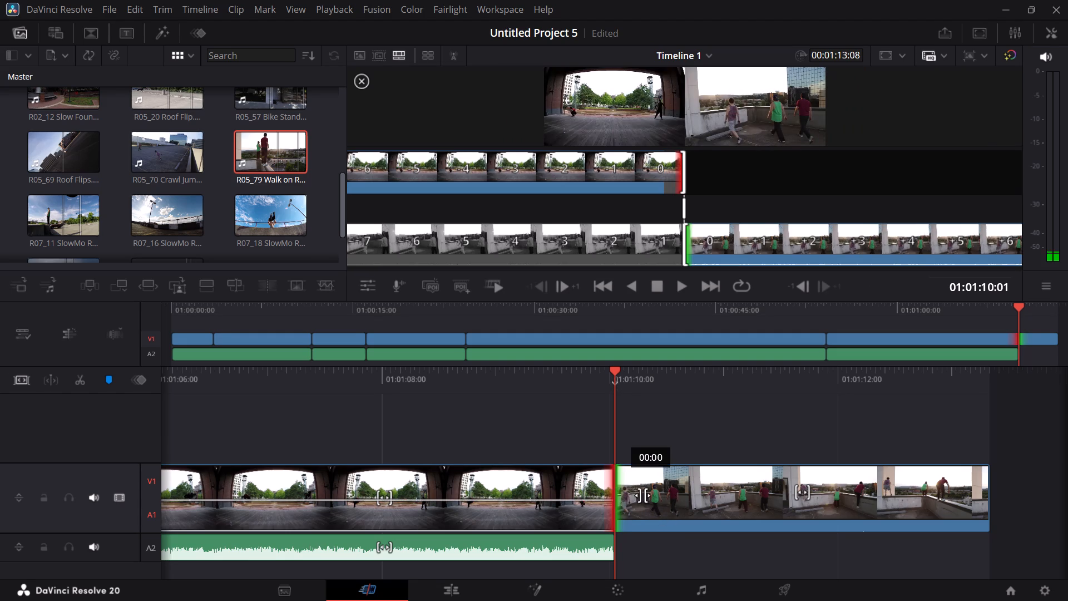
left_click_drag(642, 495, 654, 495)
left_click_drag(619, 493, 687, 492)
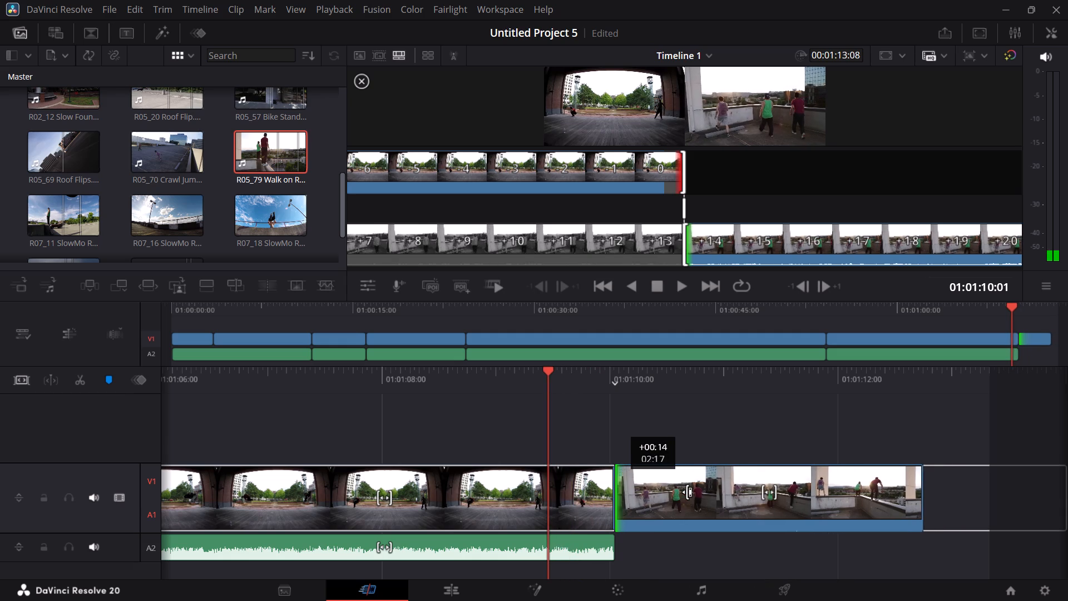
left_click_drag(687, 492, 673, 488)
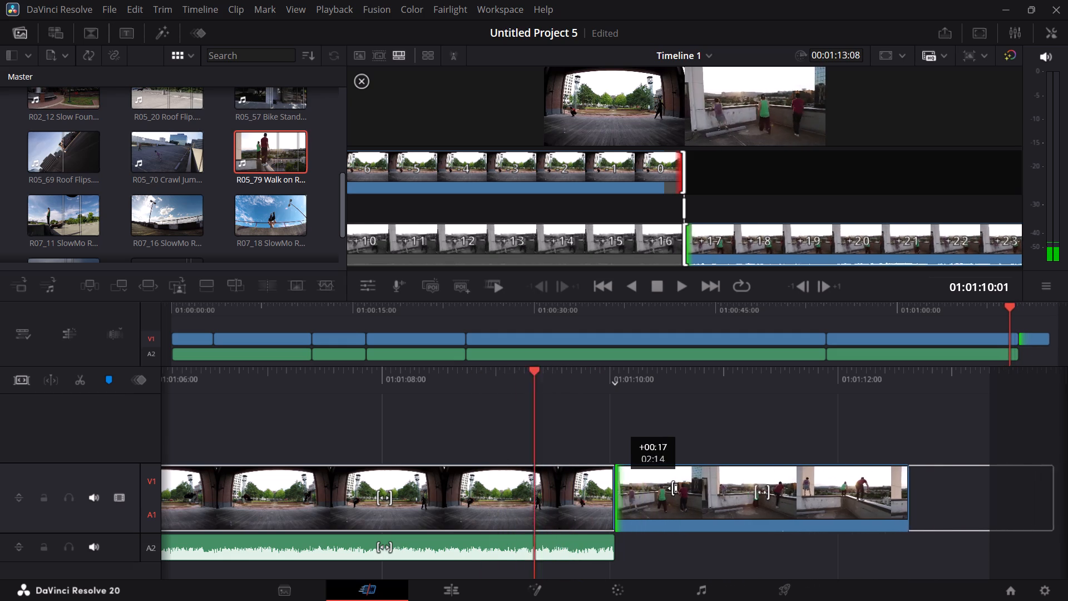
left_click_drag(673, 488, 645, 491)
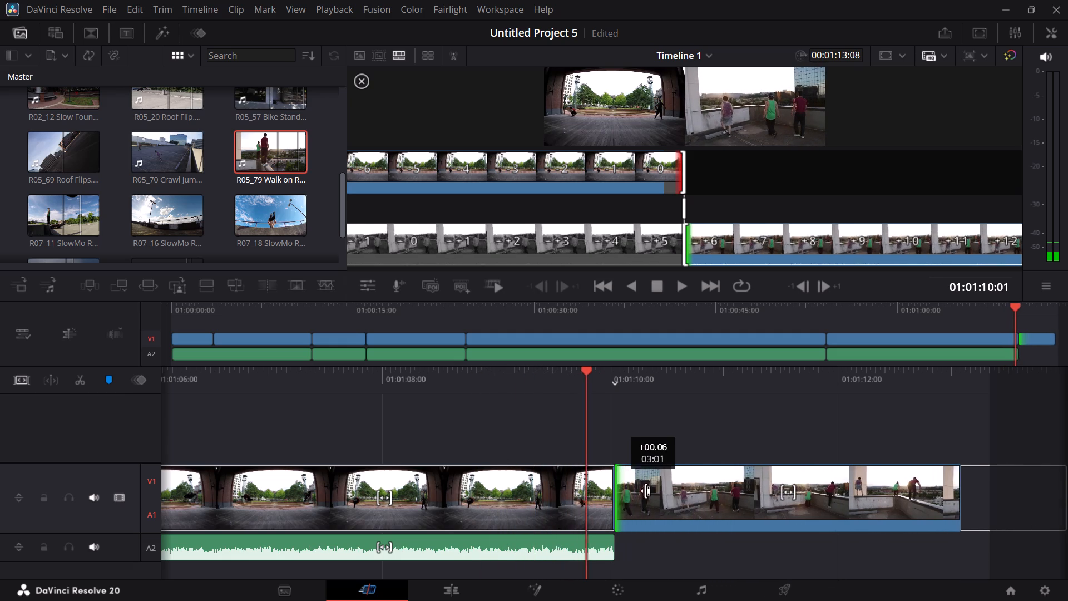
left_click_drag(645, 491, 612, 495)
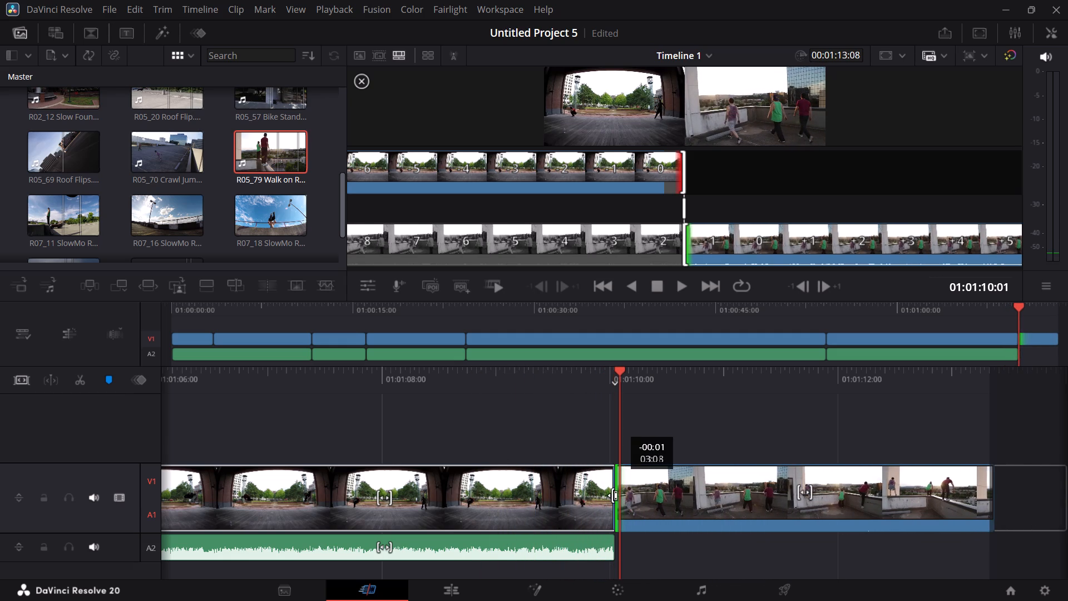
left_click_drag(612, 495, 576, 501)
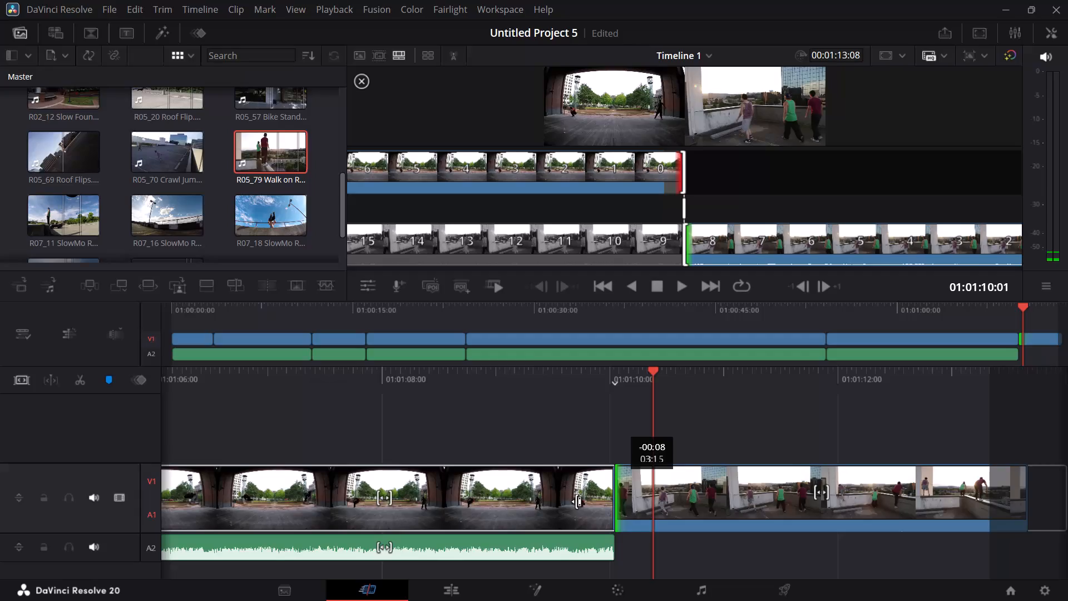
left_click_drag(576, 501, 517, 511)
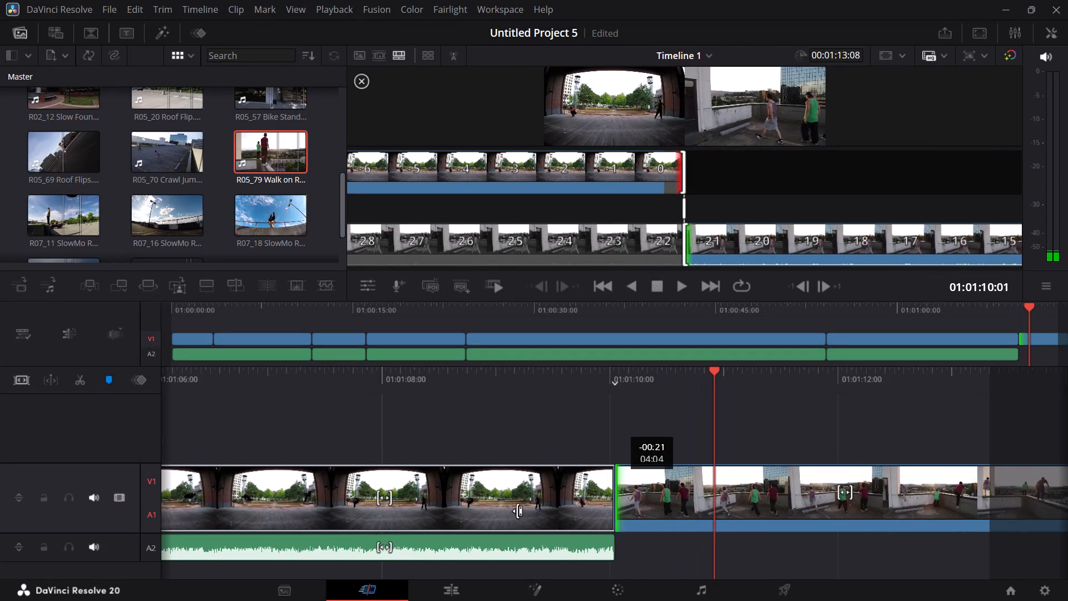
left_click_drag(517, 511, 534, 511)
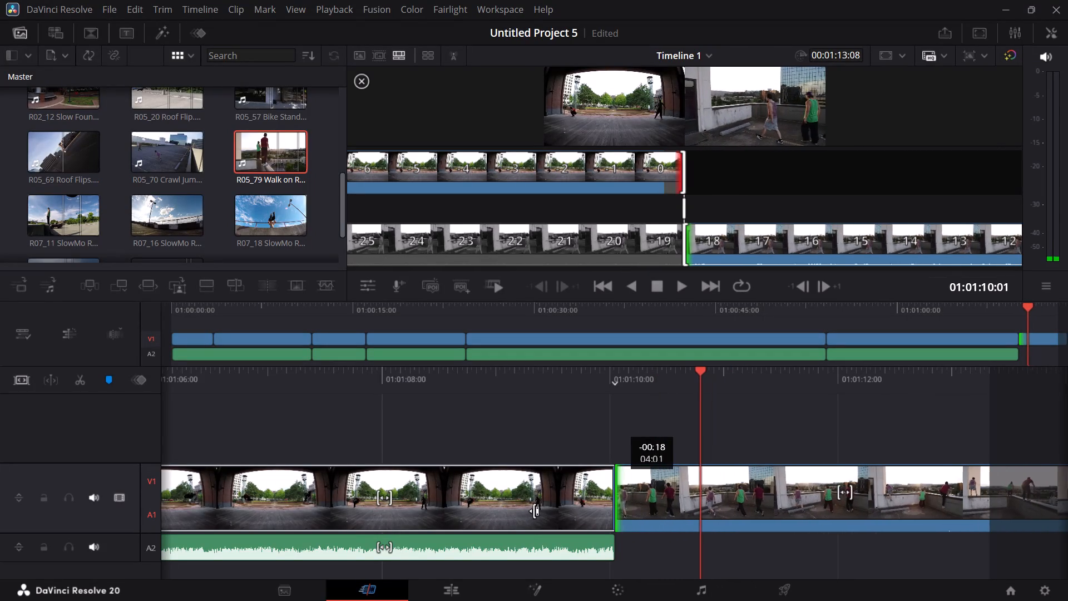
left_click_drag(534, 511, 545, 511)
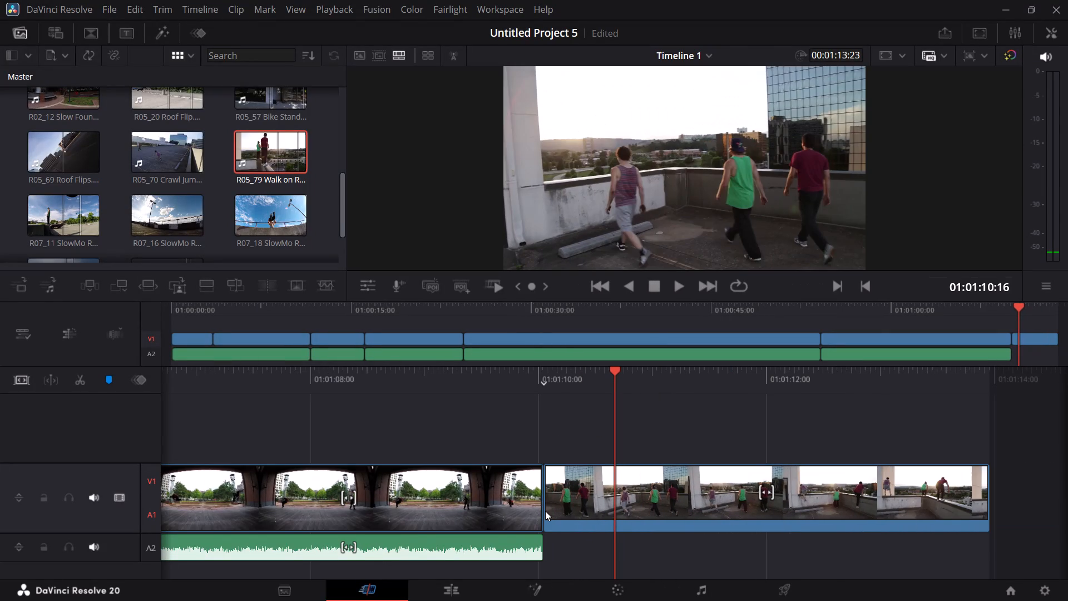
left_click_drag(1019, 306, 988, 322)
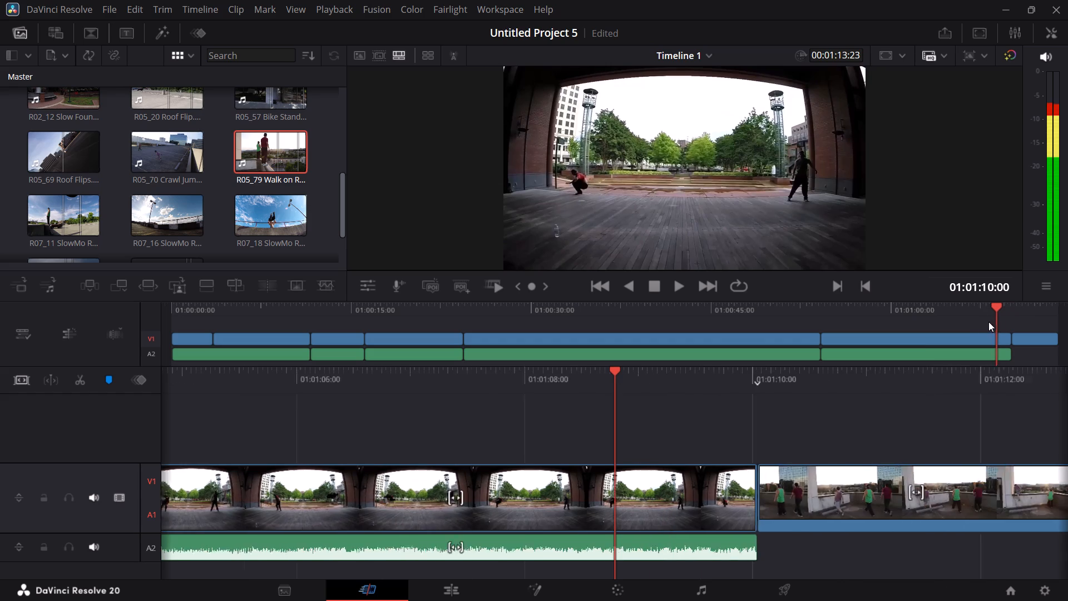
left_click_drag(988, 322, 978, 326)
left_click(675, 289)
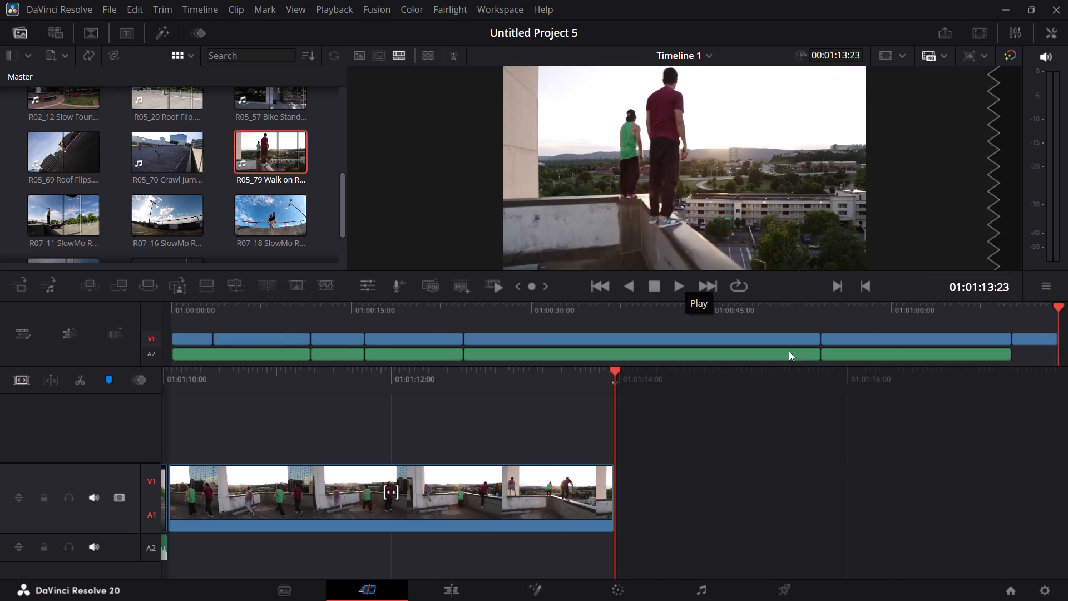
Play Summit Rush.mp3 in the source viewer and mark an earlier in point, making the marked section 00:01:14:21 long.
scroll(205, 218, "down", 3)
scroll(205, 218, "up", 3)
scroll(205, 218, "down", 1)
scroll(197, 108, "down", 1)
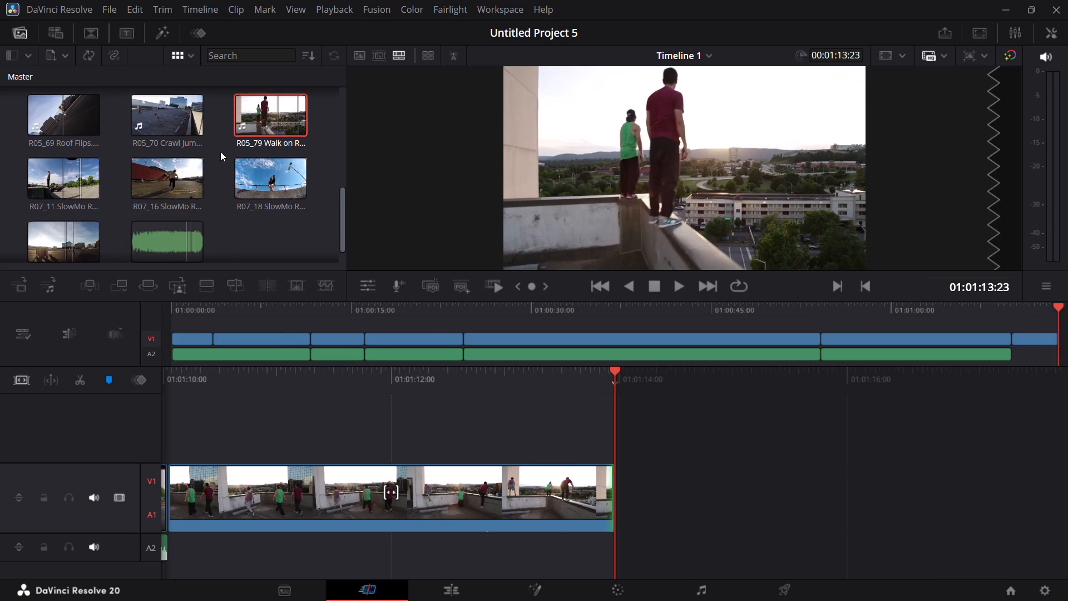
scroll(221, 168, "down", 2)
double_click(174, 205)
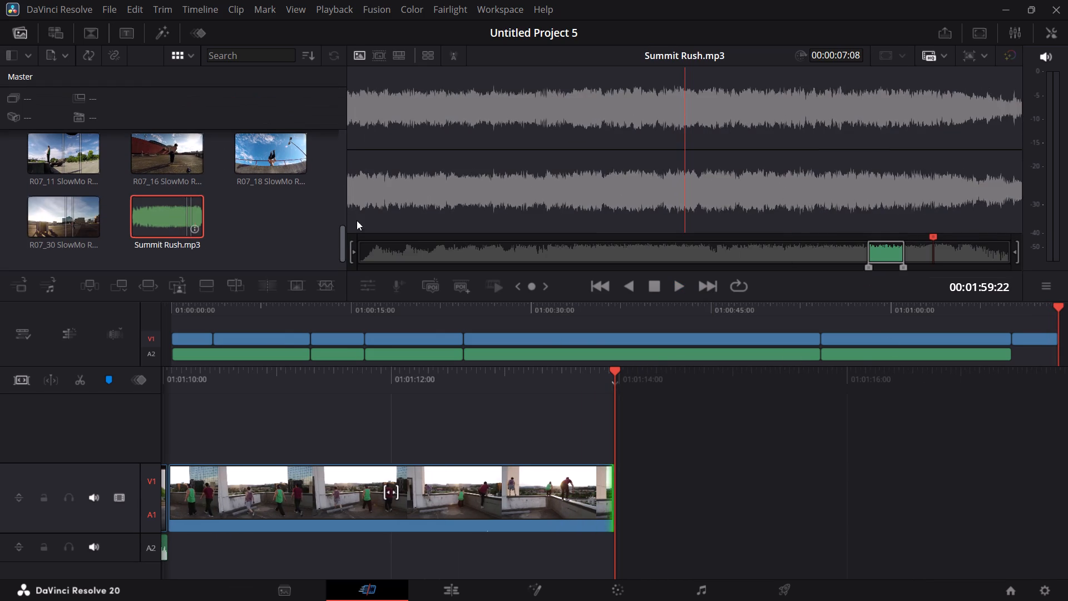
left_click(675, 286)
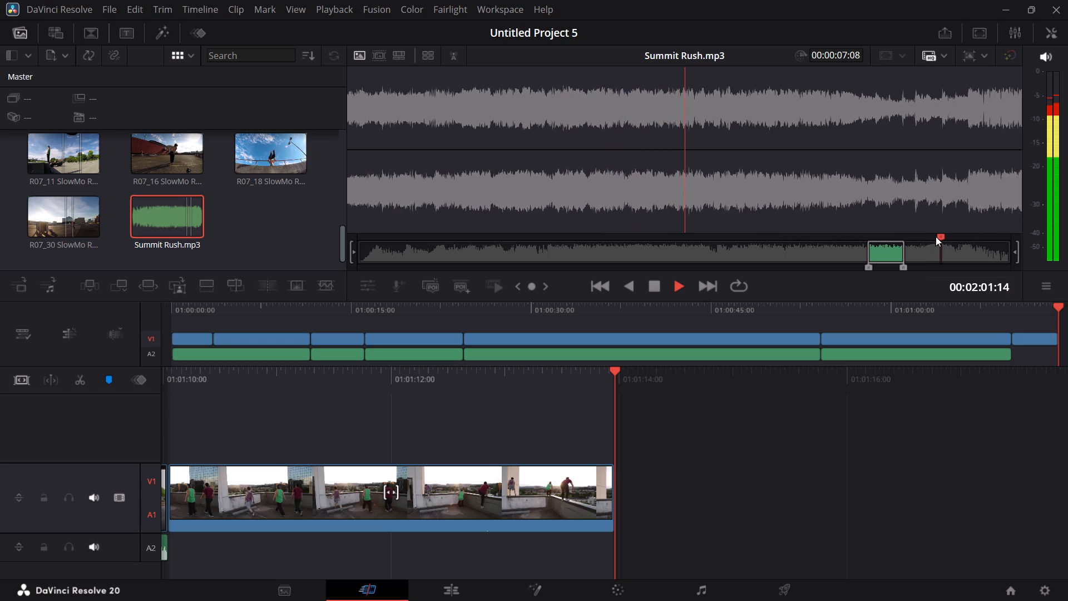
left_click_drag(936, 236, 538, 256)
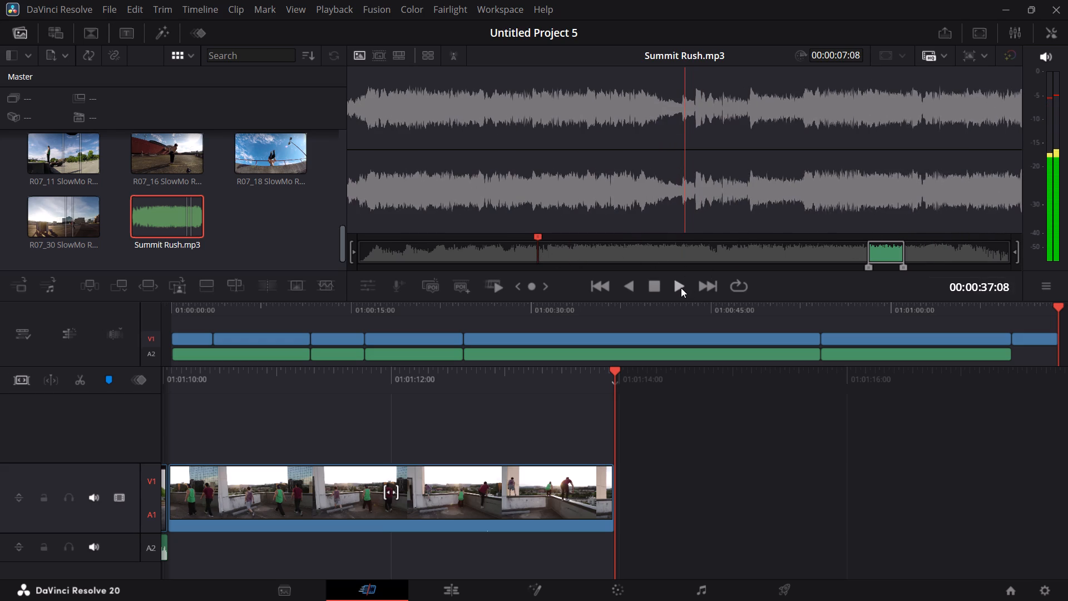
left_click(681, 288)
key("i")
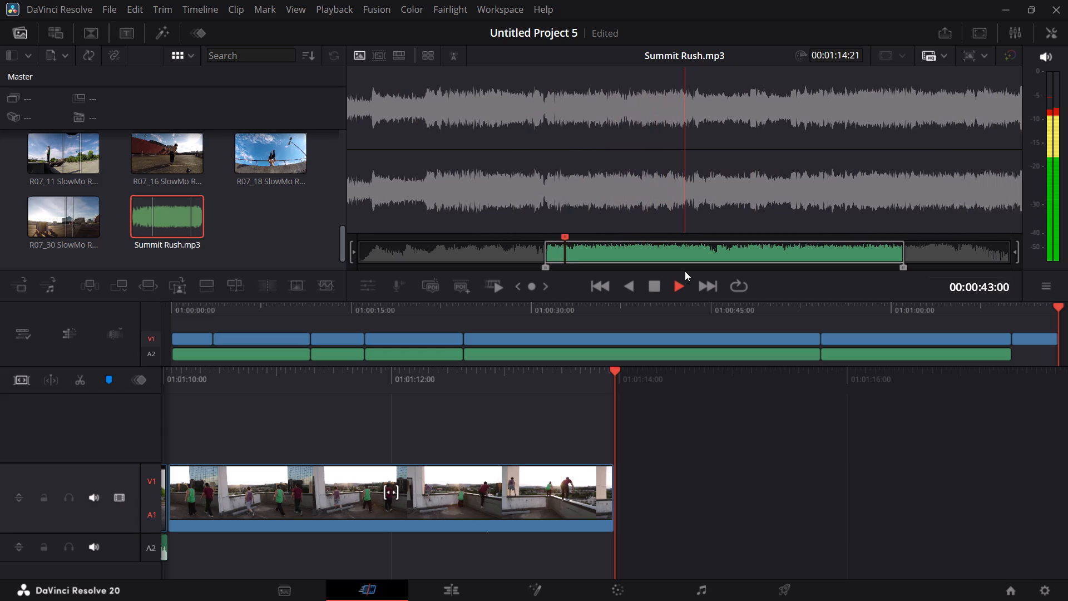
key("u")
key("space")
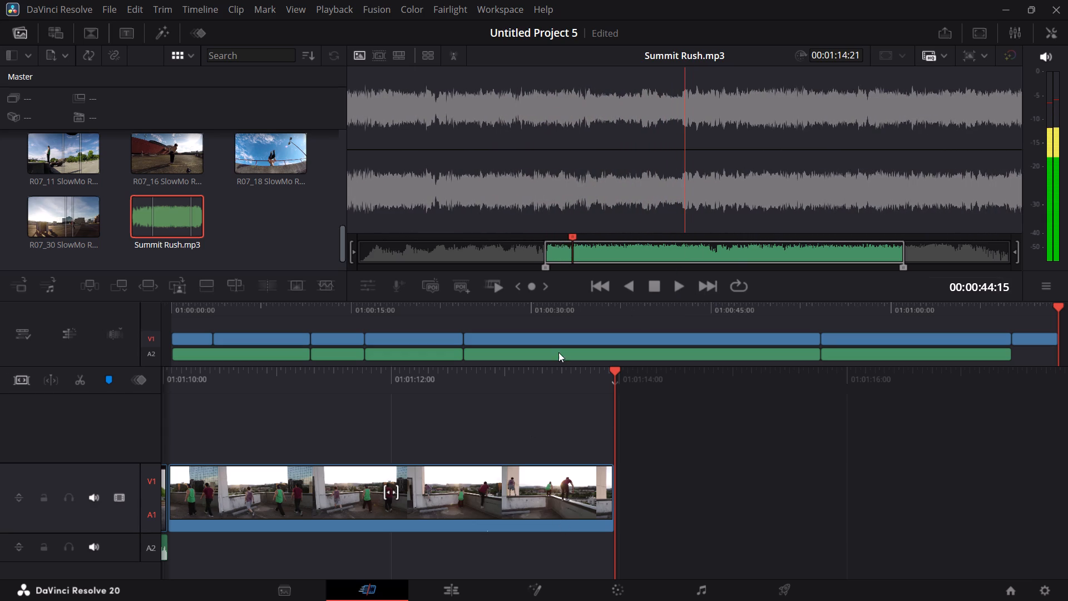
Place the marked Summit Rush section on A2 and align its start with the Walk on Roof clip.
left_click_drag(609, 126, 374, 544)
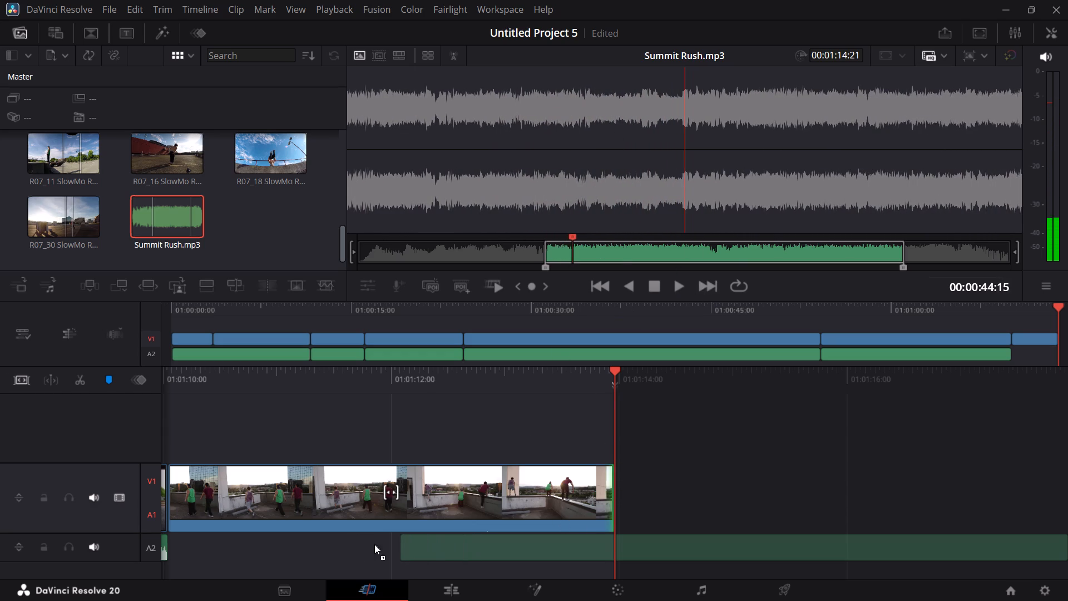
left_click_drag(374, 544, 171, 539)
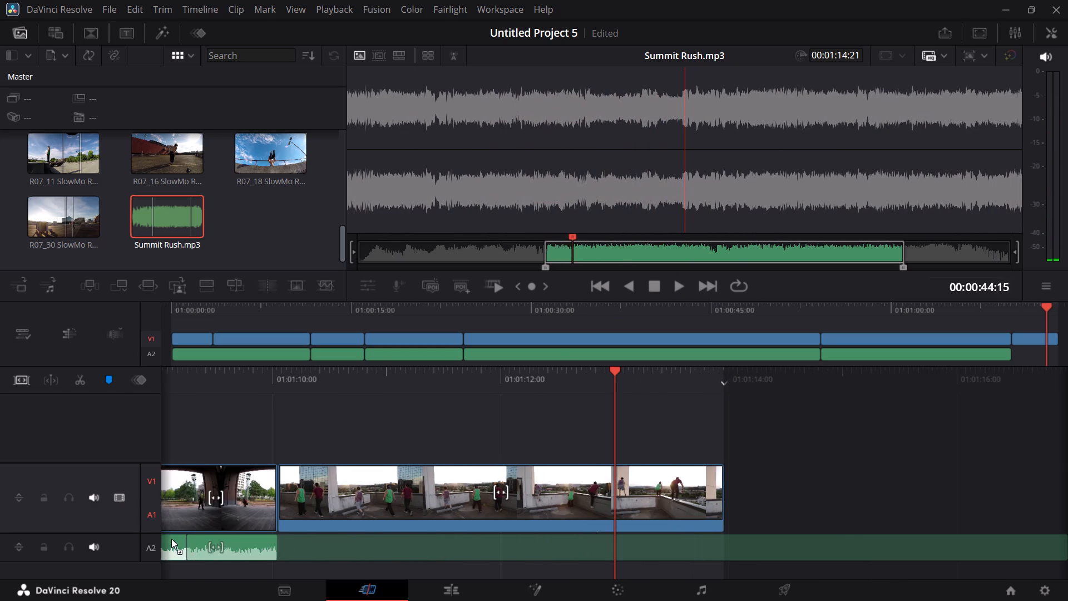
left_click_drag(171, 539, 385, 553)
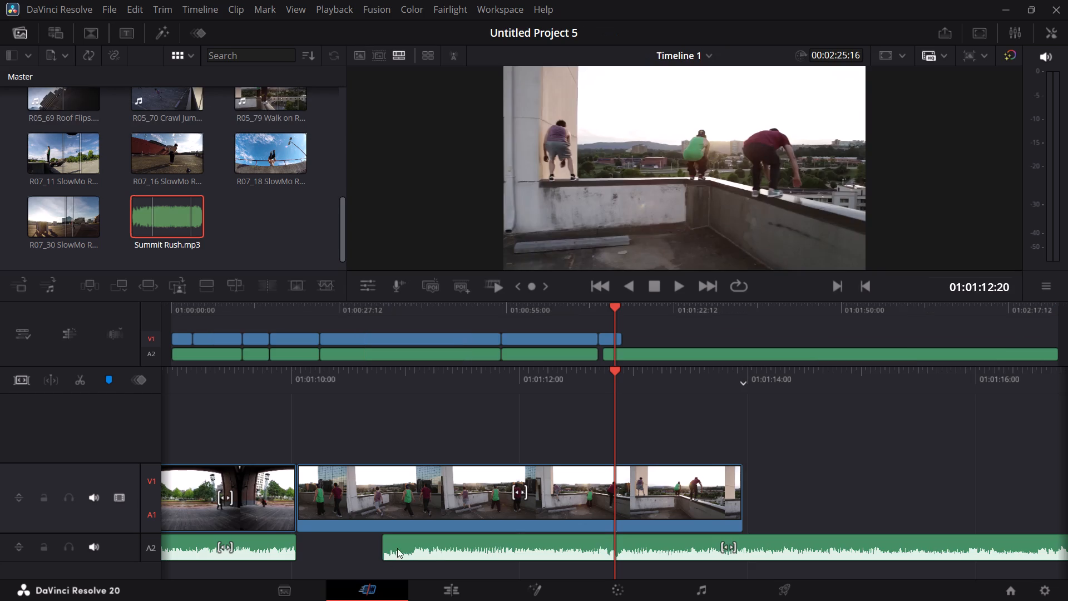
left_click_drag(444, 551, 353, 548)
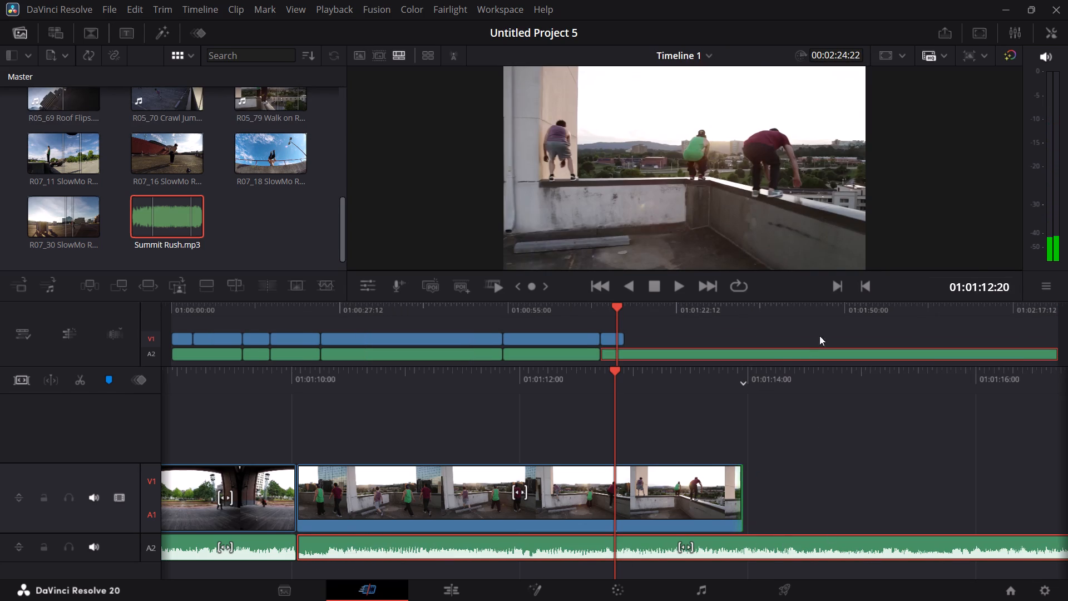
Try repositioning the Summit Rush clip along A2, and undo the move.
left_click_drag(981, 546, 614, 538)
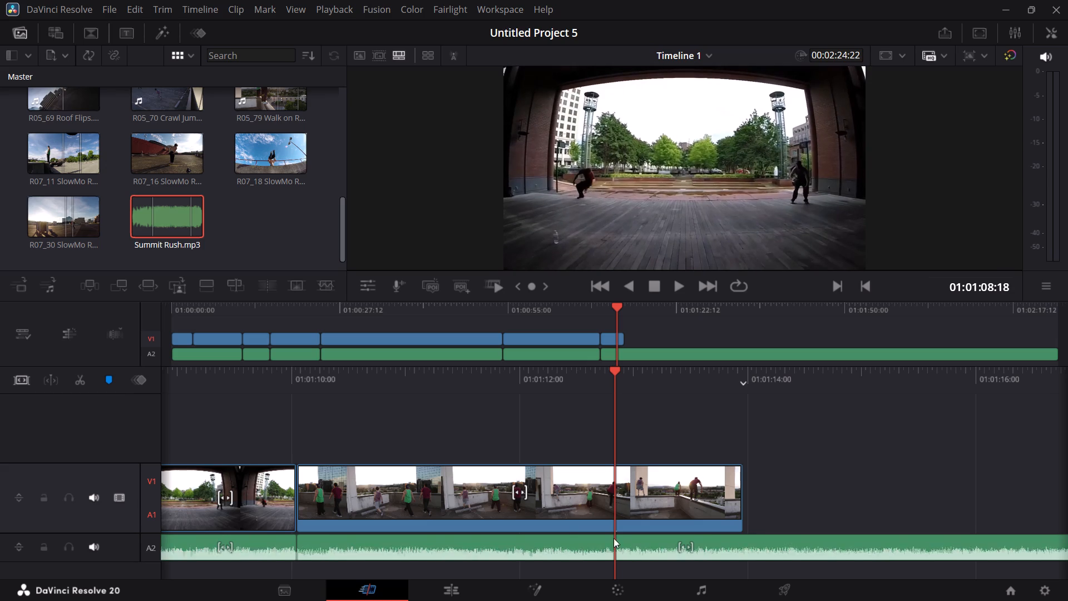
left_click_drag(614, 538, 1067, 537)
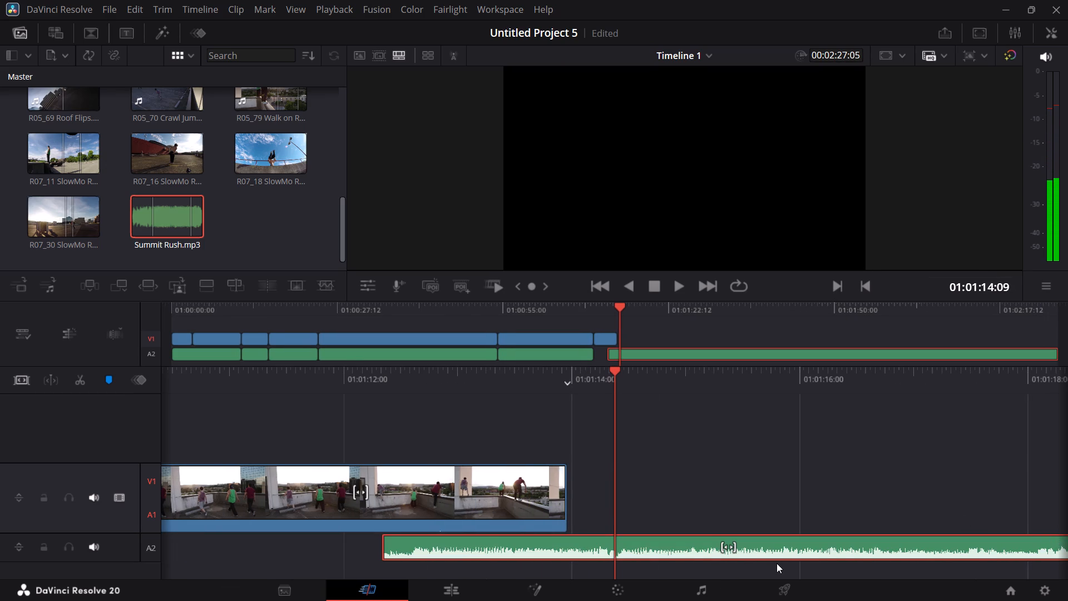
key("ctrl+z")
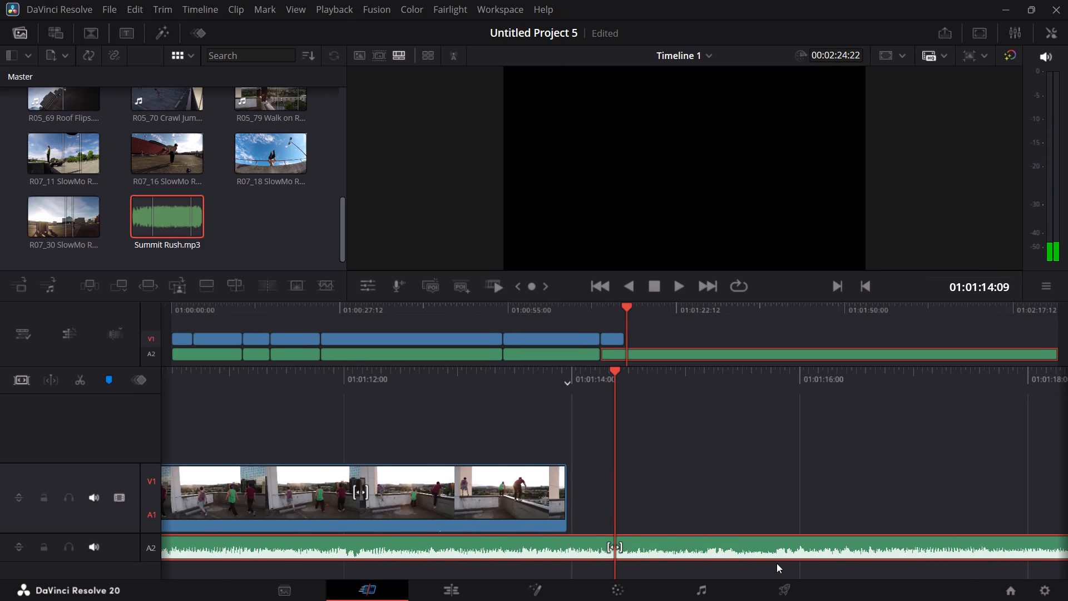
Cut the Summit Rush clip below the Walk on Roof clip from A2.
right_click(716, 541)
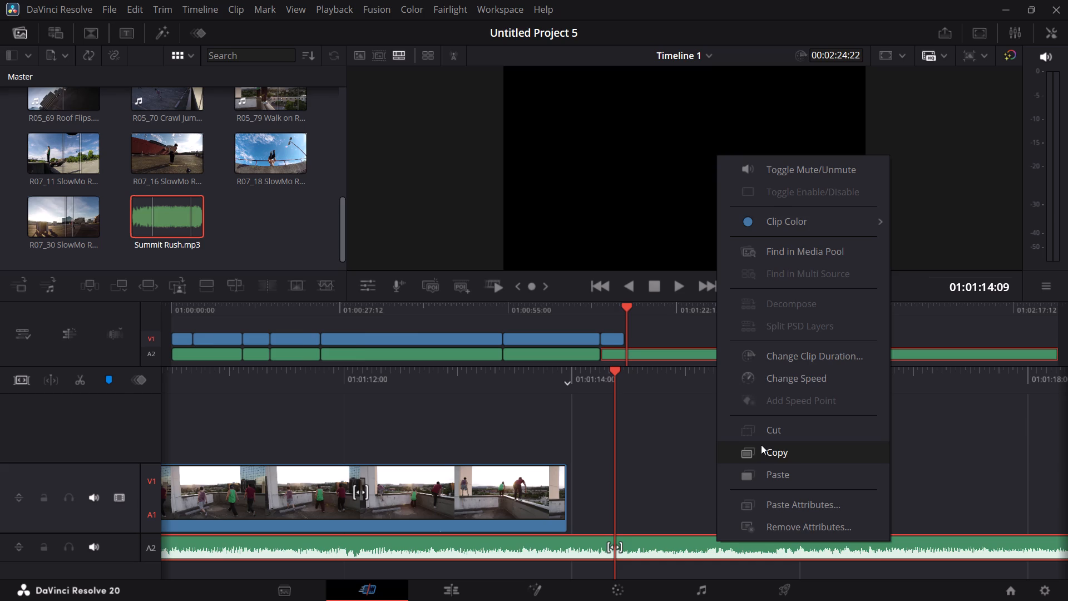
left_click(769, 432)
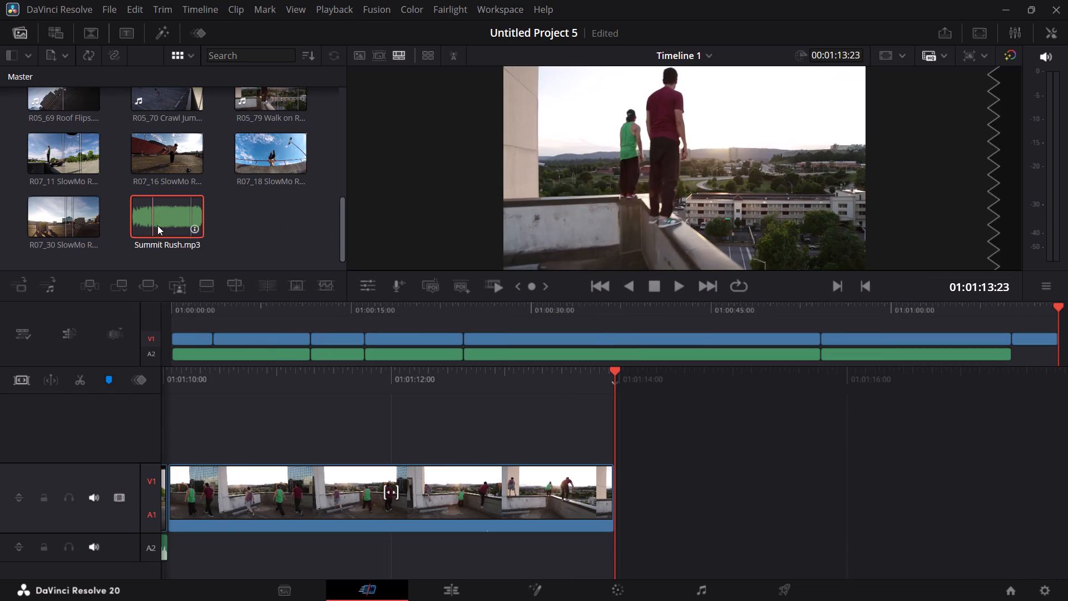
Reopen Summit Rush.mp3 in the source viewer and mark a 00:00:07:07 section with its in point at 00:00:38:11.
double_click(158, 225)
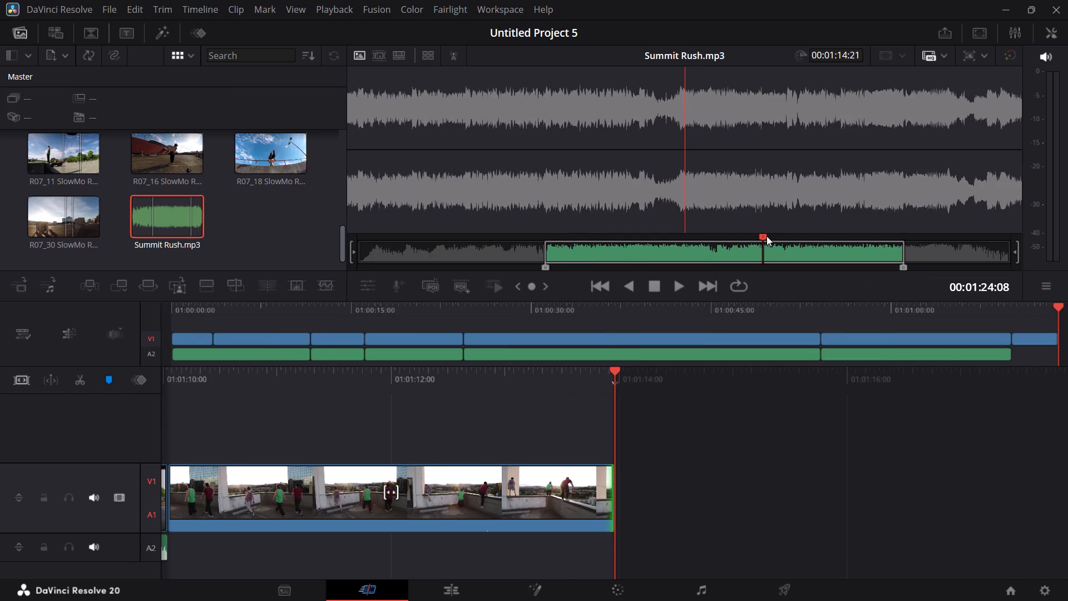
left_click_drag(760, 239, 543, 244)
key("i")
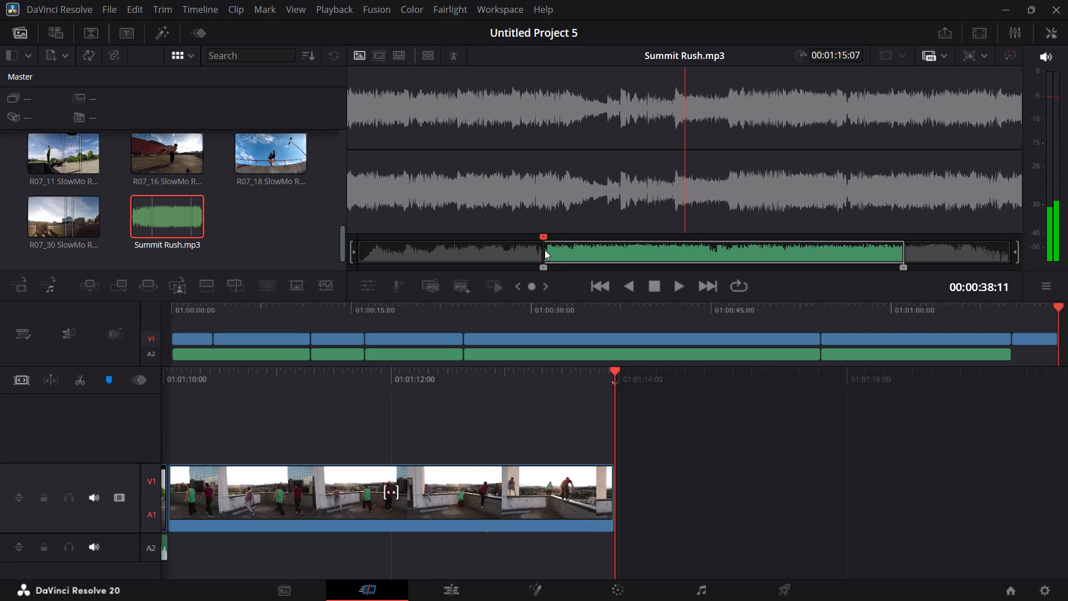
key("space")
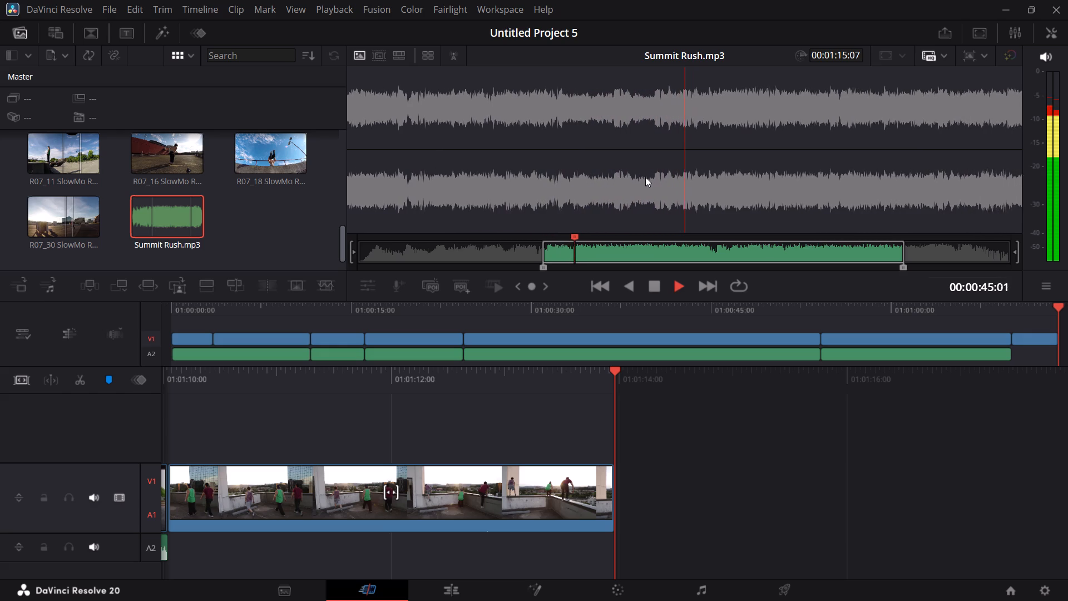
key("o")
key("space")
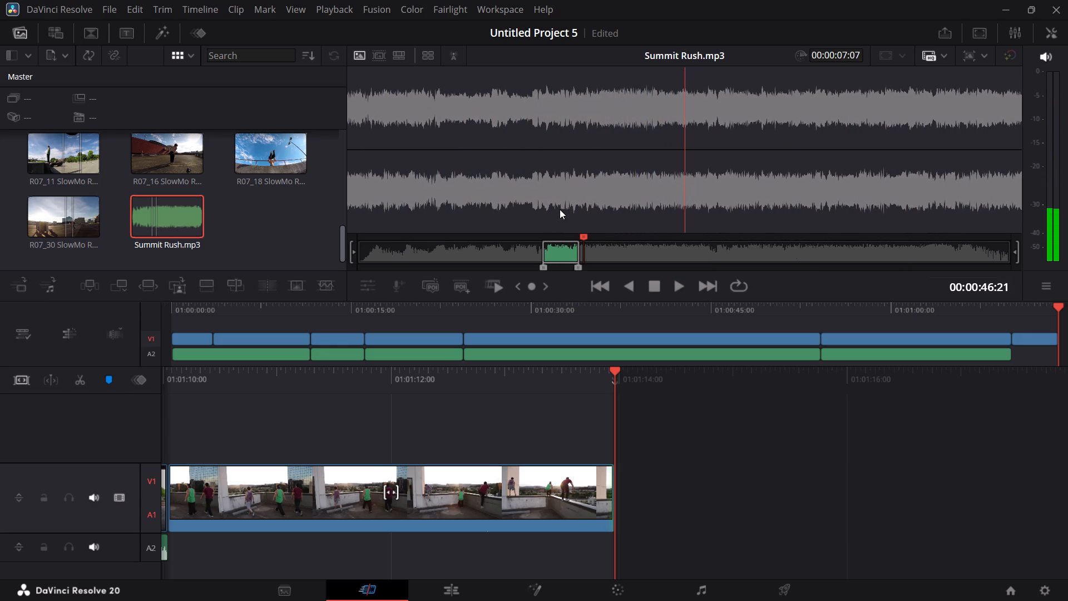
Place the marked Summit Rush section on A2, aligning its start with the start of the Walk on Roof clip.
left_click_drag(589, 185, 320, 539)
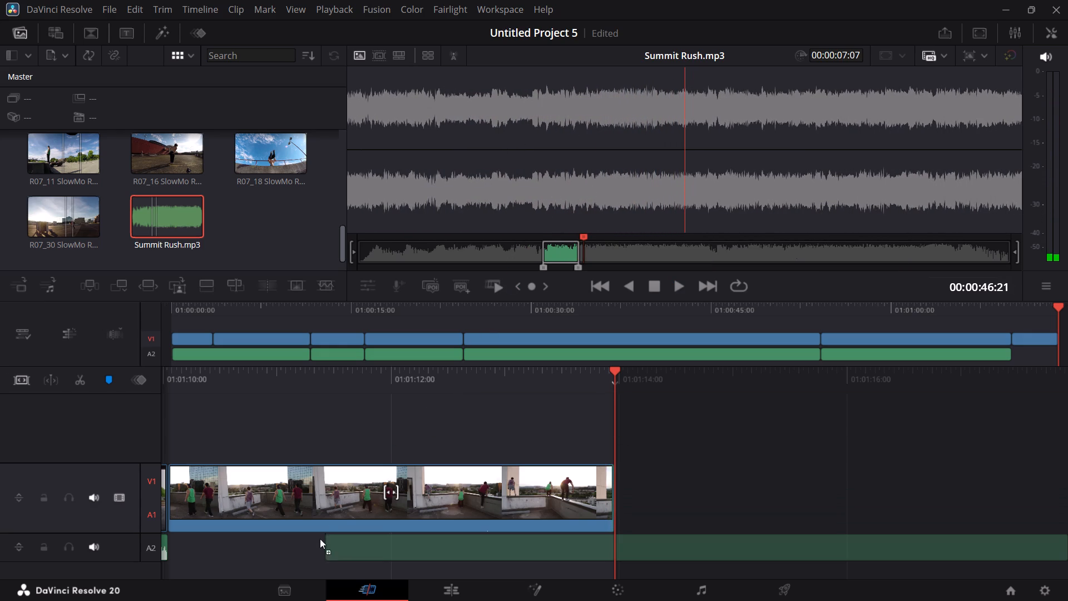
left_click_drag(320, 539, 324, 560)
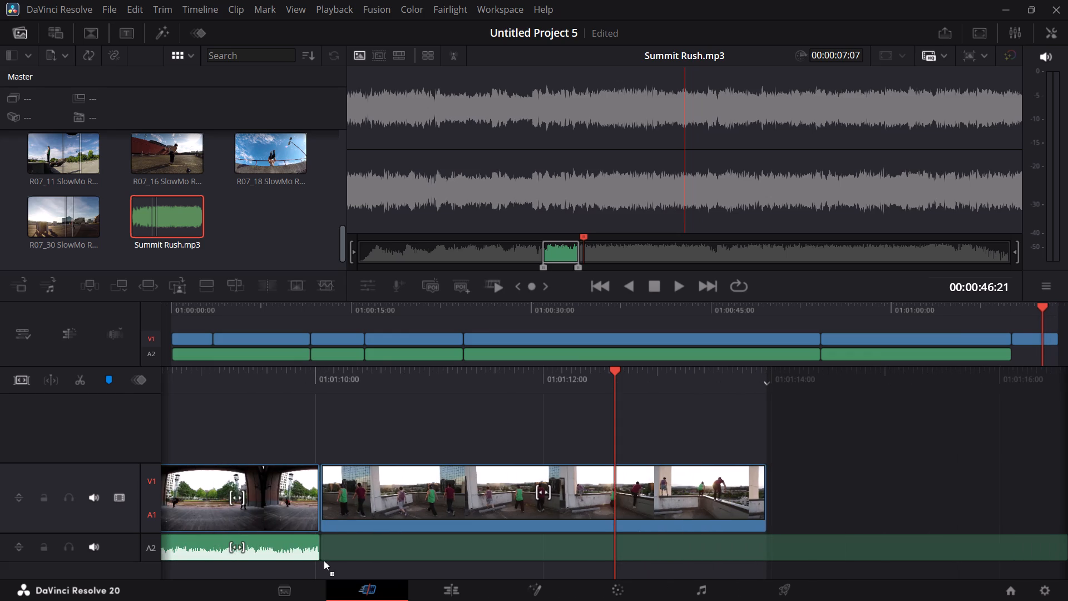
left_click_drag(324, 560, 325, 558)
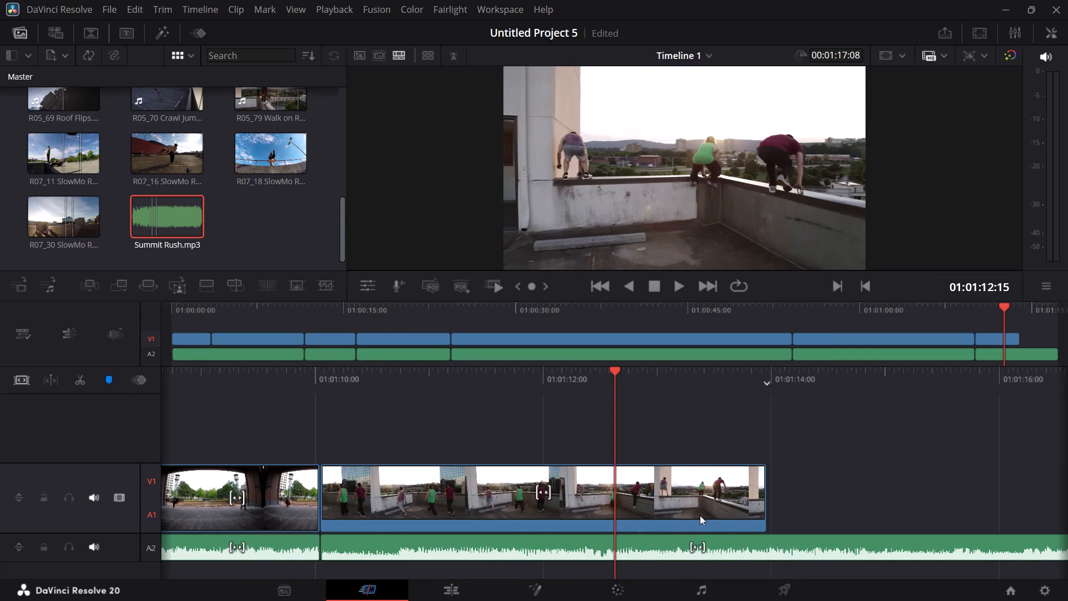
Trim the end of the last Summit Rush clip on A2 back to the end of the Walk on Roof clip.
middle_click_drag(744, 550, 500, 539)
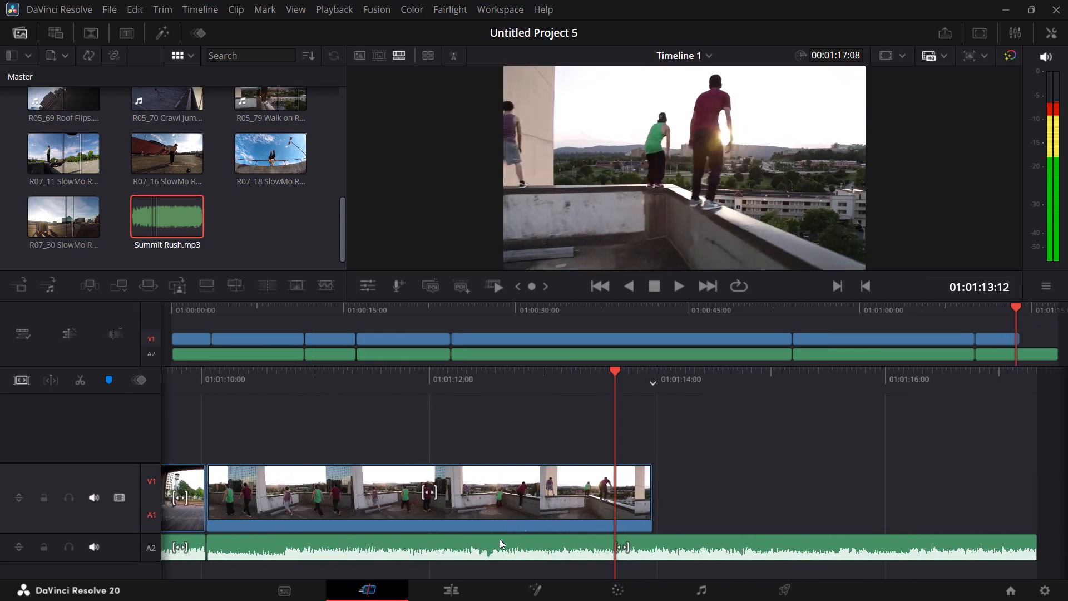
middle_click_drag(500, 539, 481, 535)
scroll(481, 535, "down", 1)
scroll(481, 535, "up", 2)
scroll(481, 535, "down", 1)
scroll(1007, 341, "up", 2)
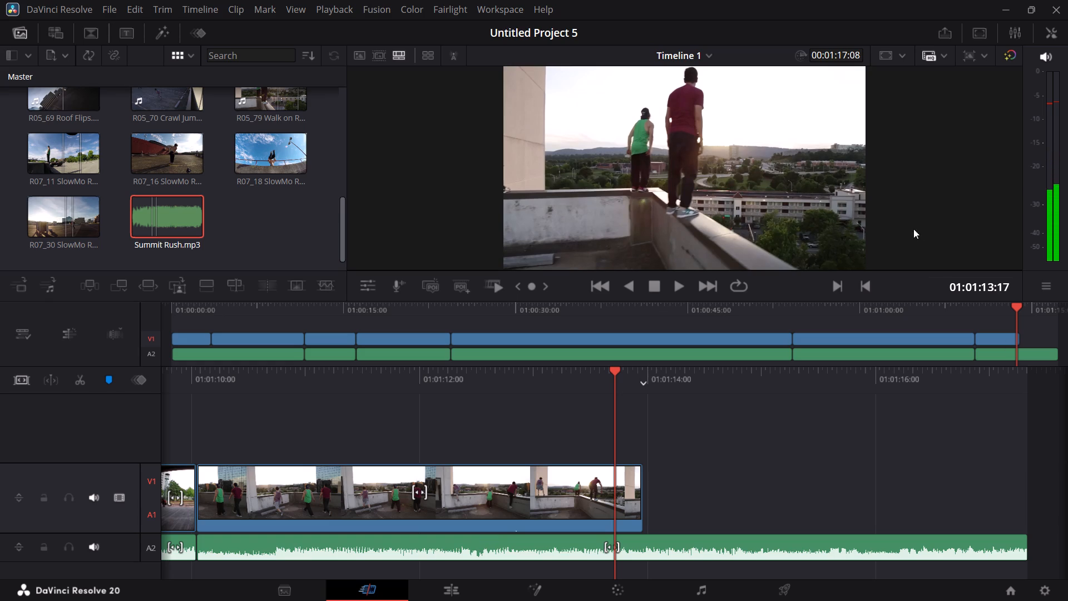
left_click_drag(1018, 308, 1041, 307)
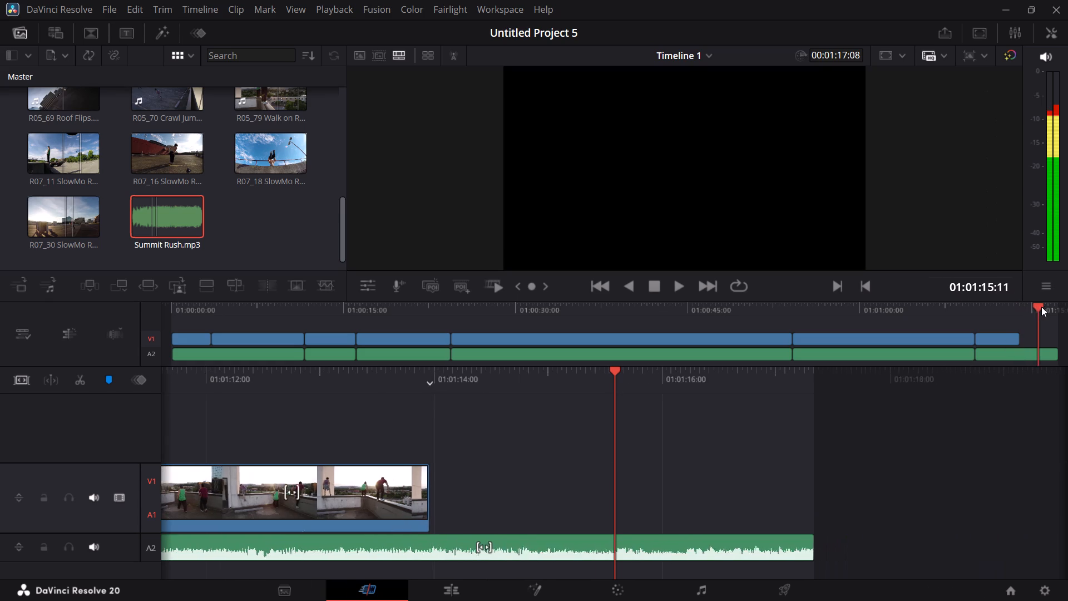
left_click_drag(1041, 307, 1067, 313)
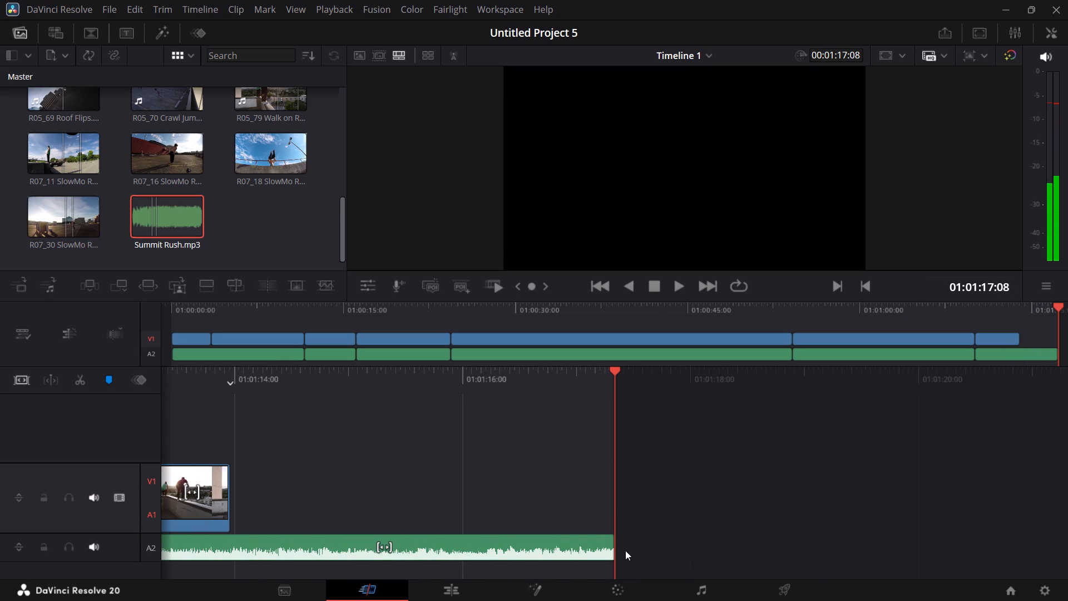
left_click_drag(612, 549, 324, 554)
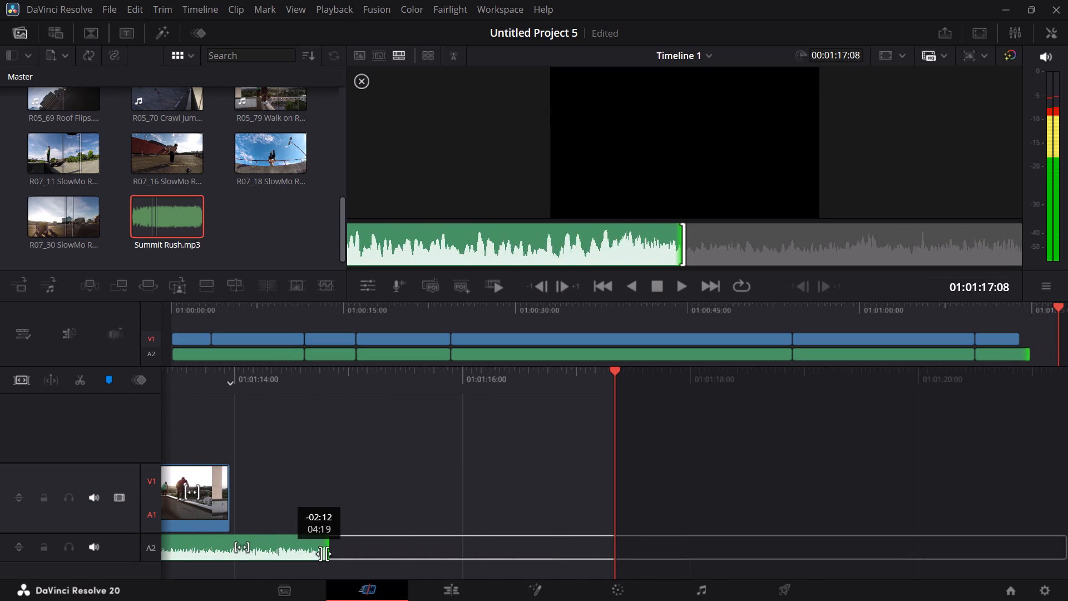
left_click_drag(324, 554, 241, 550)
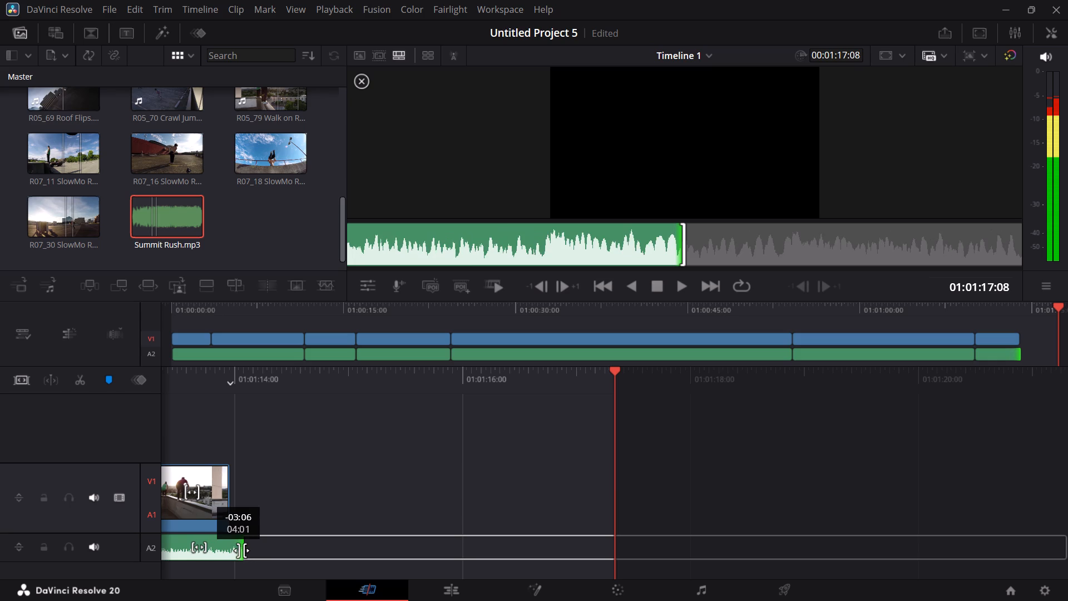
left_click_drag(241, 550, 233, 549)
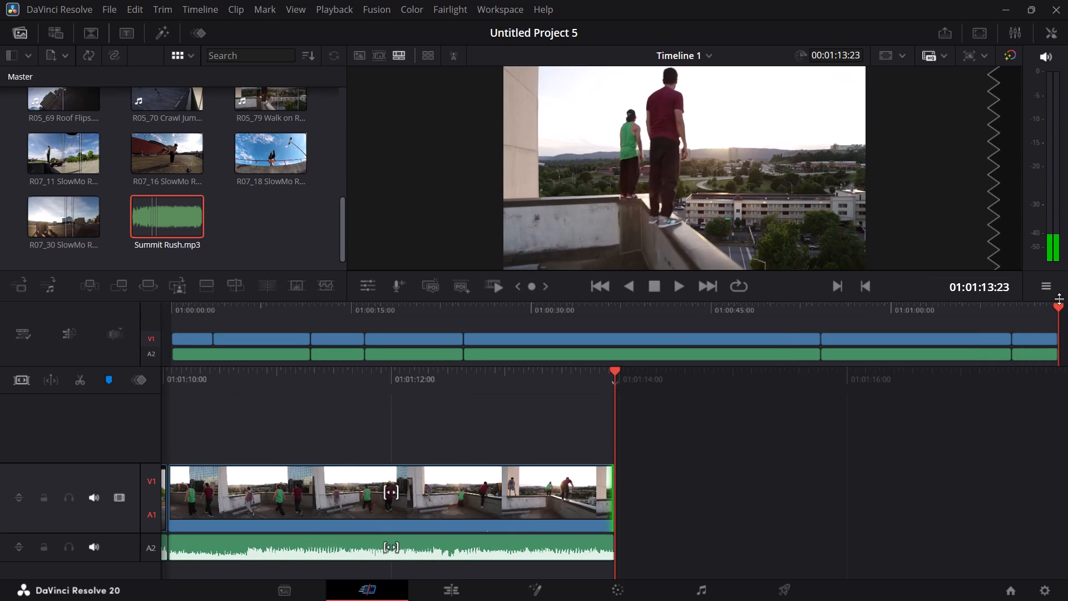
Play the timeline from its beginning at 01:00:00:00 to review the assembled edit.
left_click_drag(1056, 309, 58, 433)
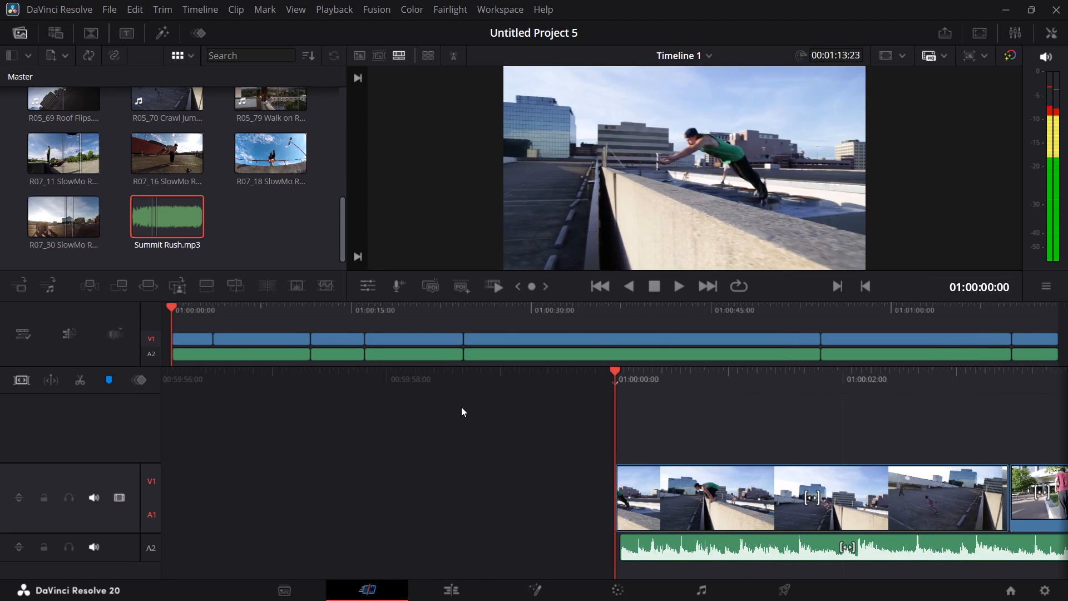
left_click(675, 287)
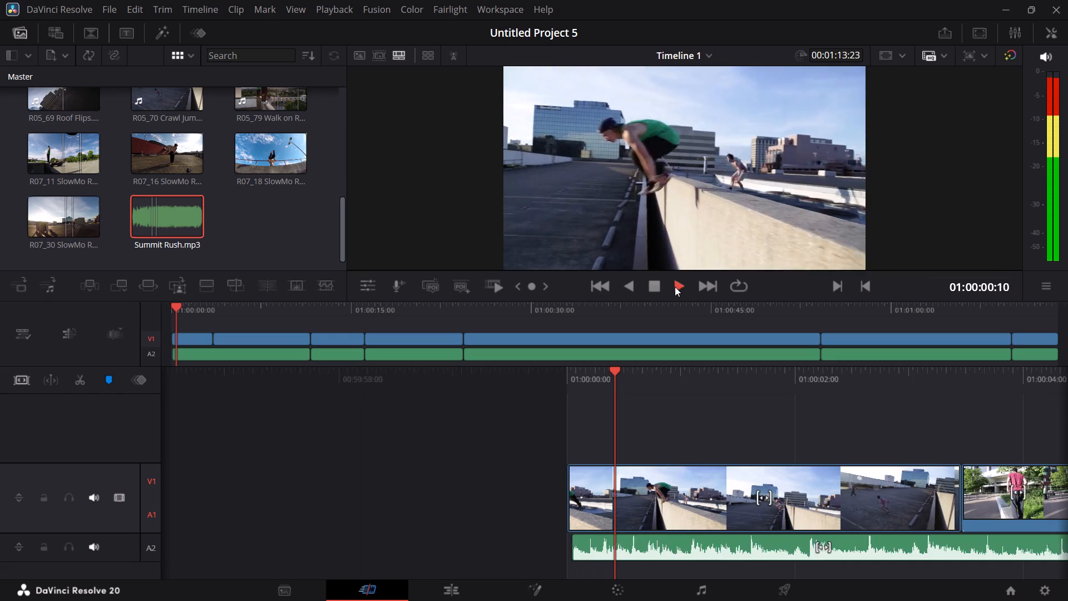
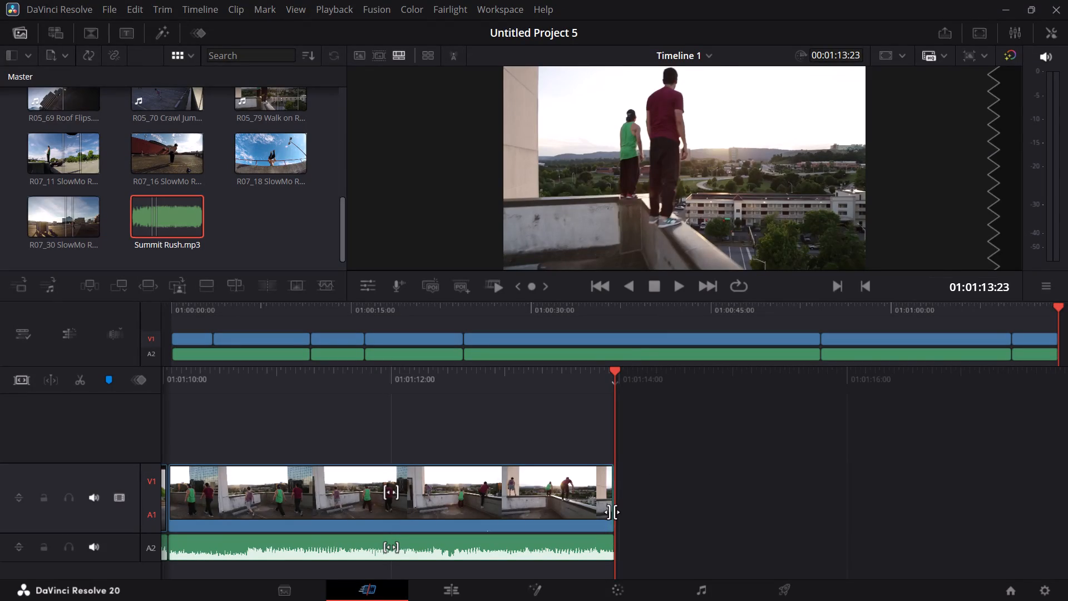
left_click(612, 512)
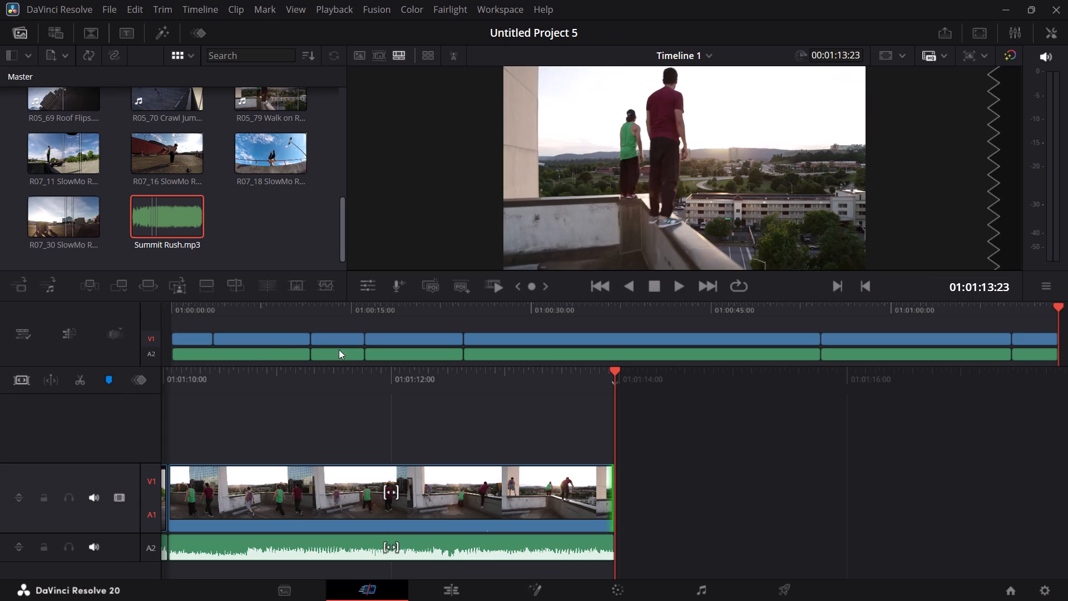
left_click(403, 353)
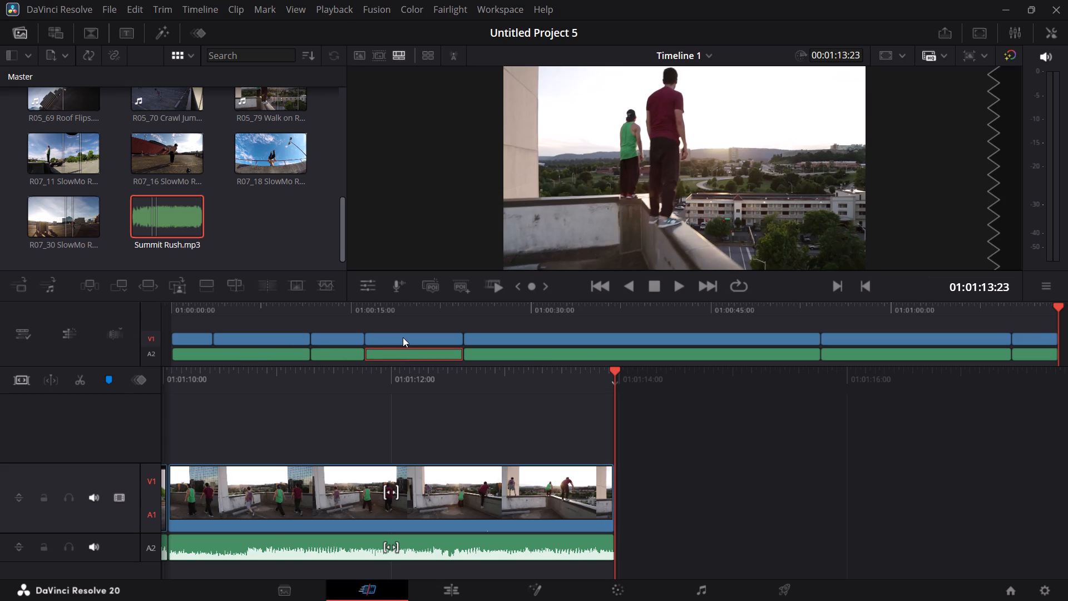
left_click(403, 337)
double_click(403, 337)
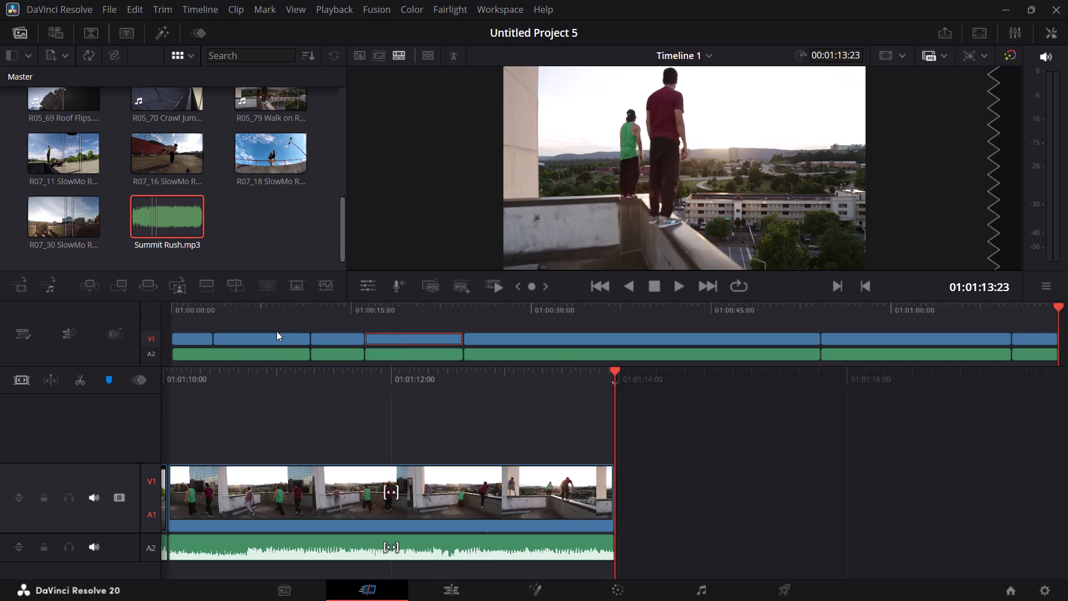
On the Deliver page, set the custom export to MP4 format with the H.264 codec.
left_click(767, 595)
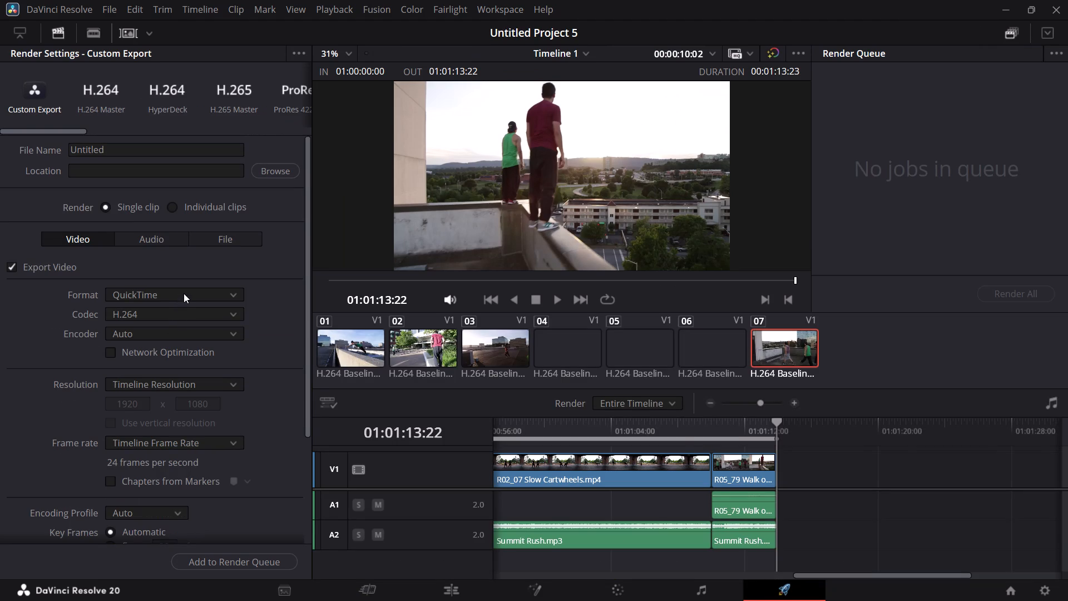
left_click(184, 293)
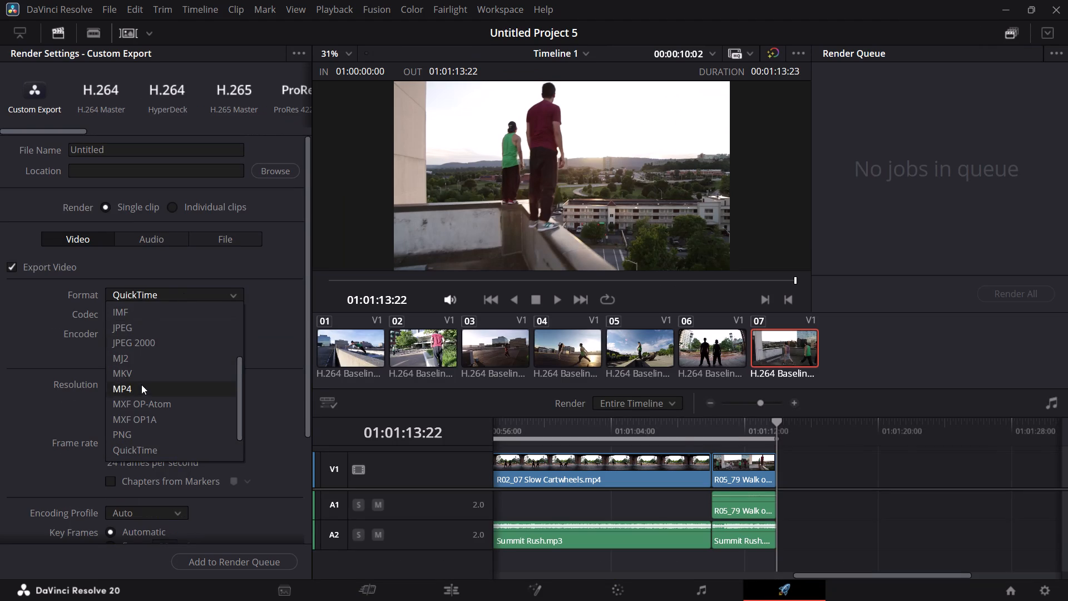
left_click(141, 386)
left_click(156, 317)
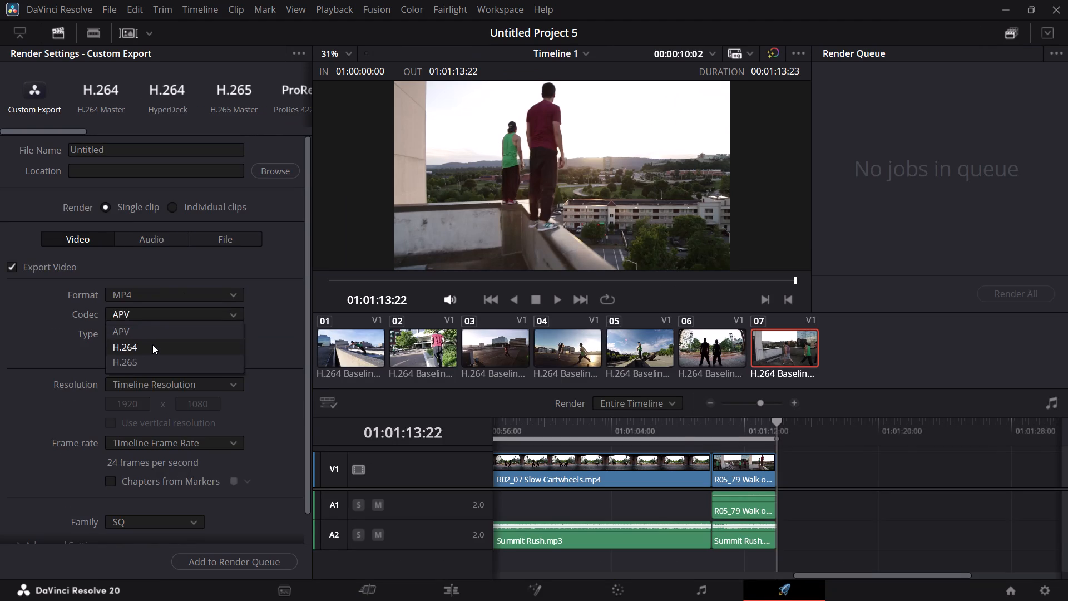
left_click(152, 346)
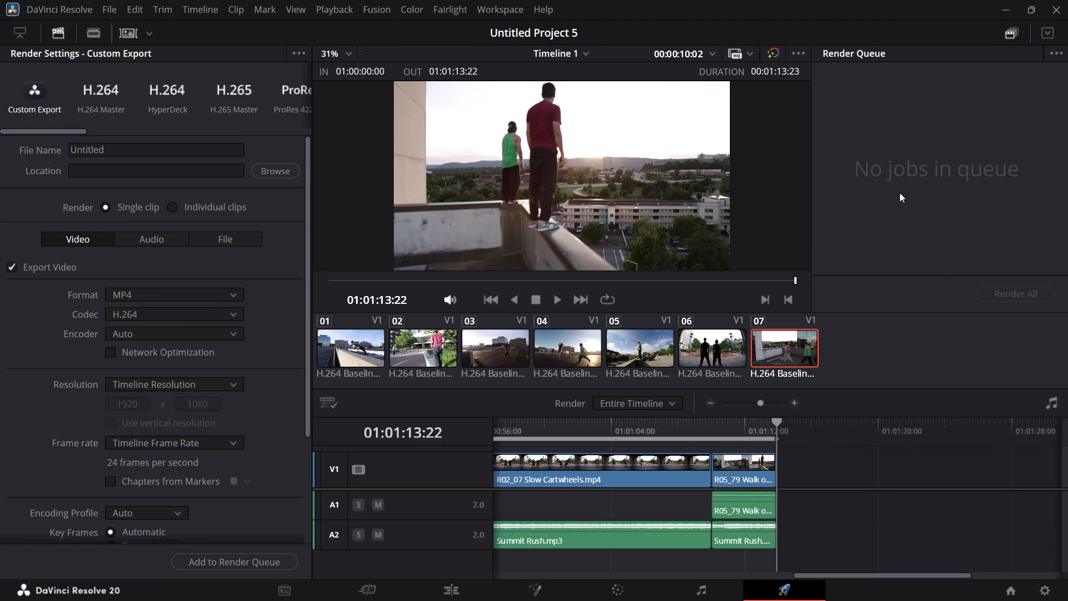
Add Timeline 1 to the render queue with the file name oy, saved in the Music folder.
left_click(216, 559)
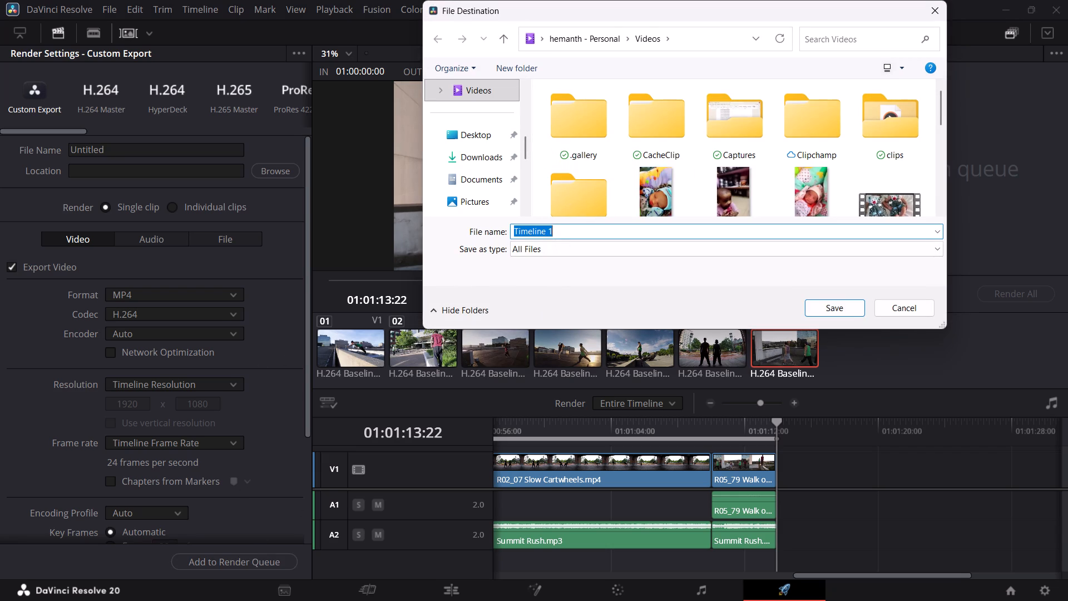
type("oy")
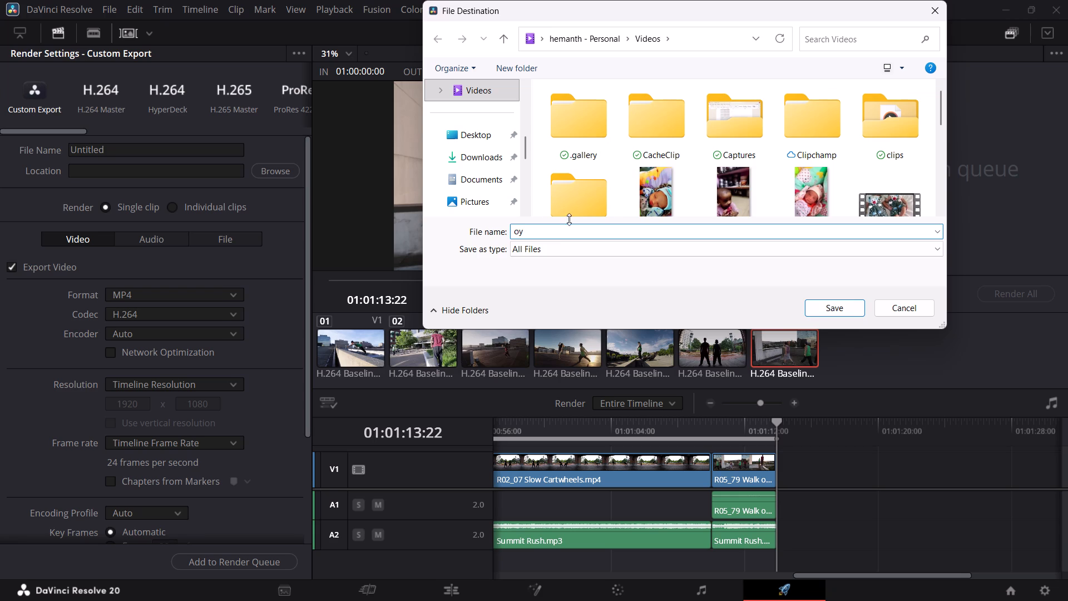
left_click(478, 143)
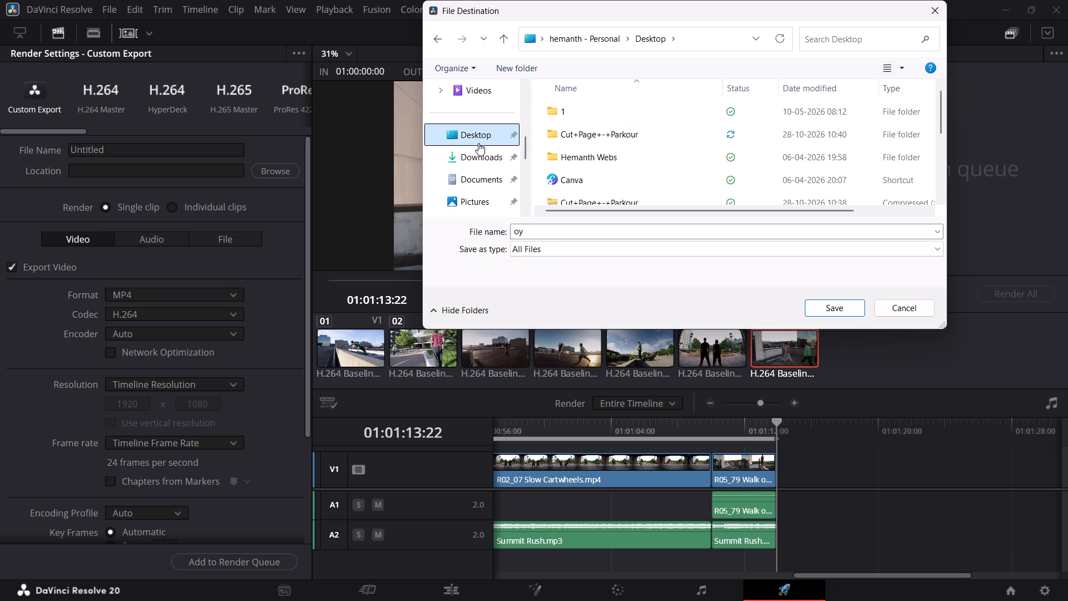
left_click(507, 197)
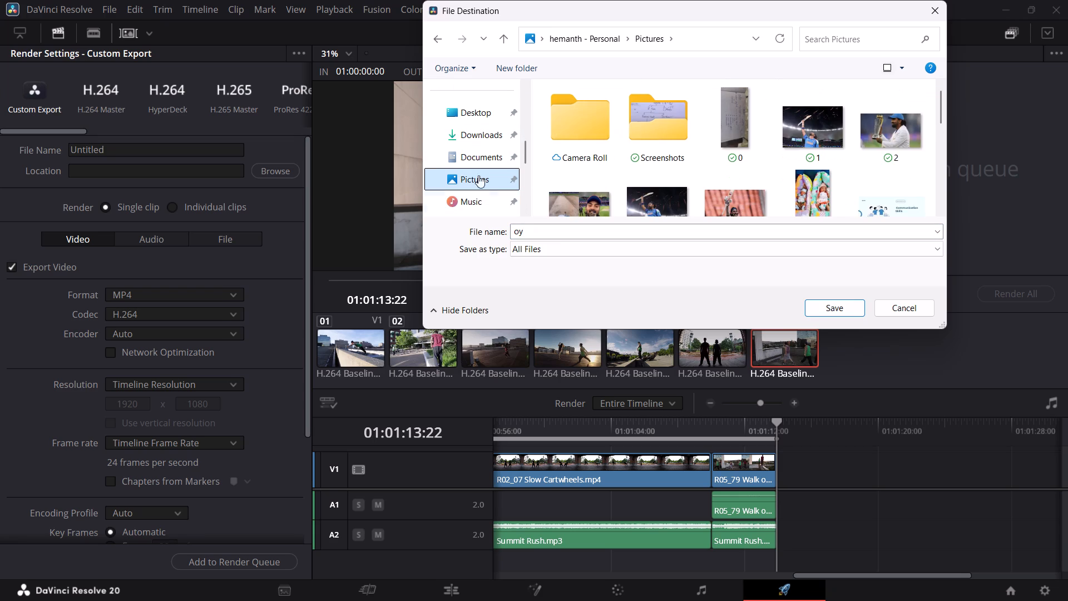
left_click(468, 201)
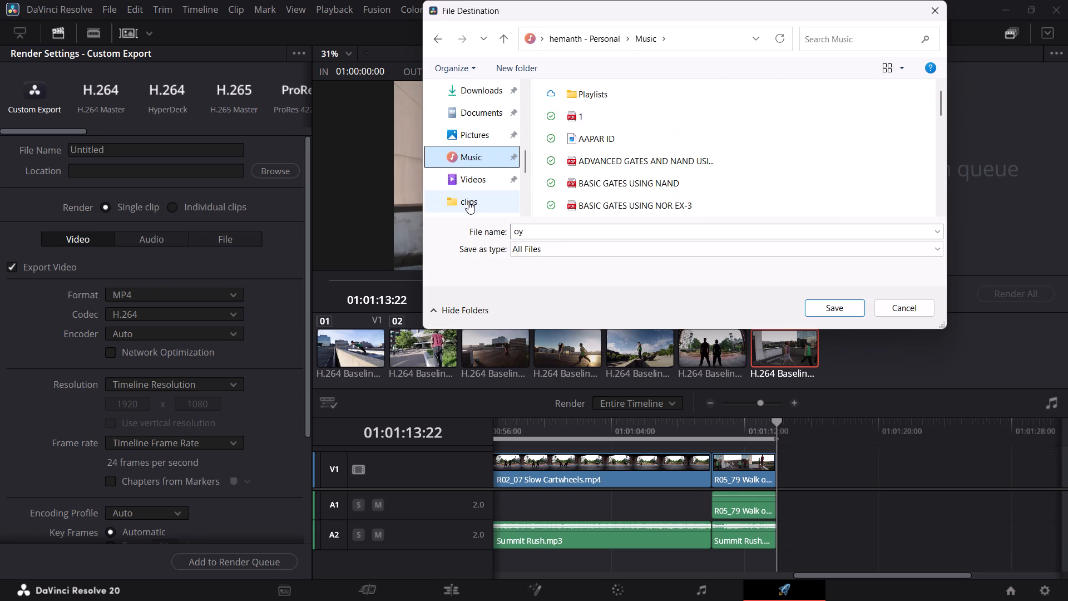
left_click(456, 171)
left_click(464, 201)
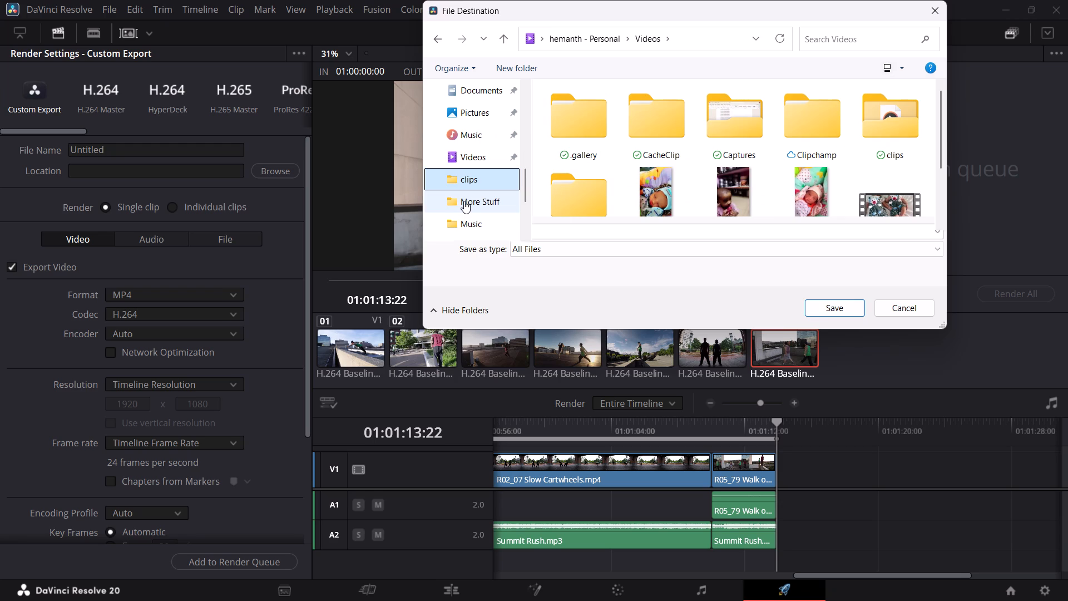
left_click(465, 141)
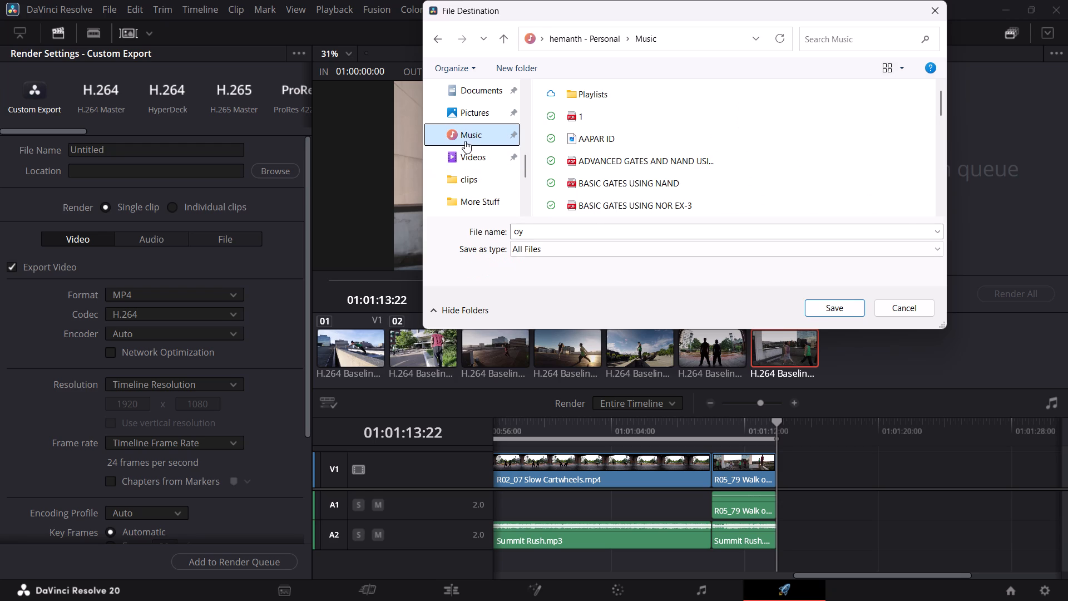
left_click(827, 304)
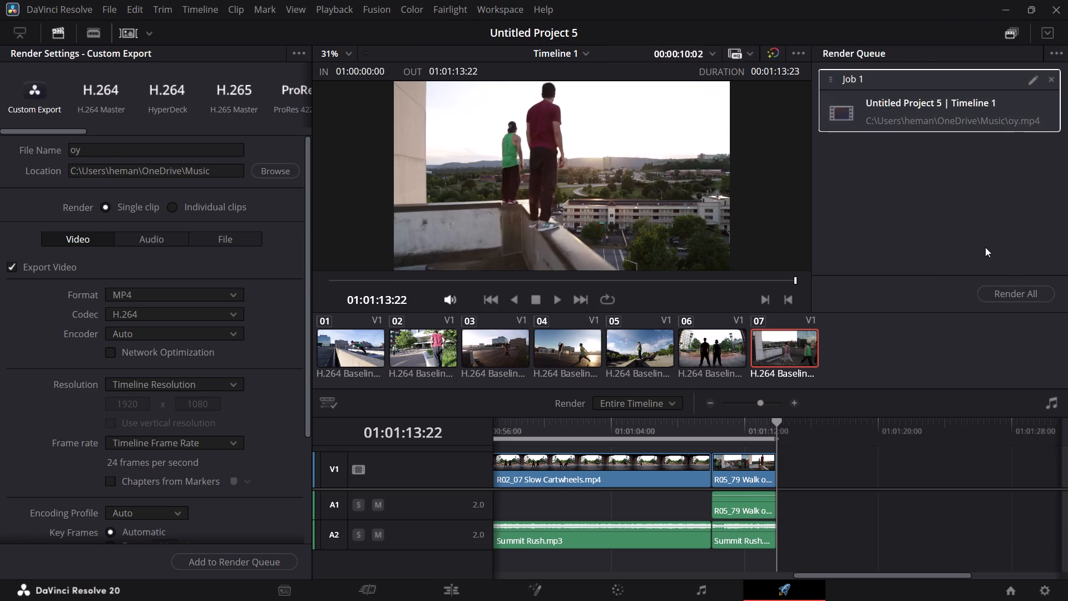
Render the queued job to export the video.
left_click(1018, 294)
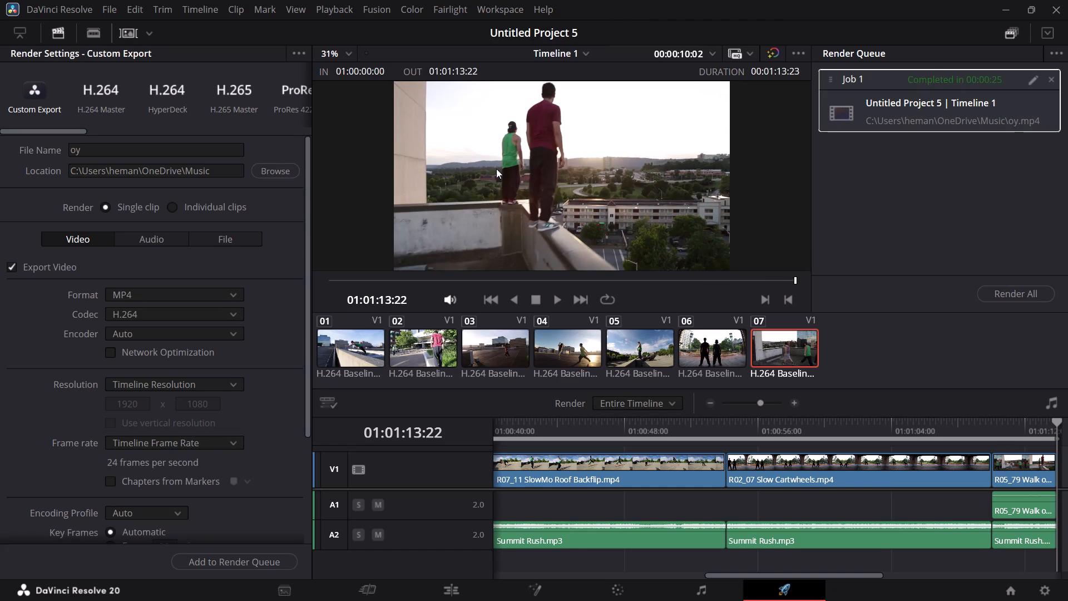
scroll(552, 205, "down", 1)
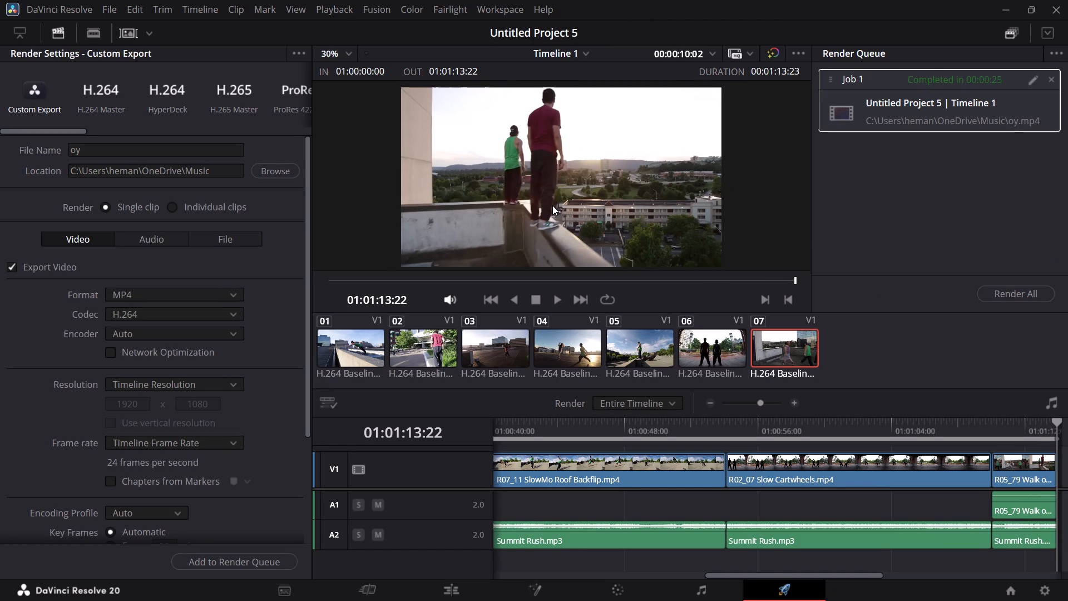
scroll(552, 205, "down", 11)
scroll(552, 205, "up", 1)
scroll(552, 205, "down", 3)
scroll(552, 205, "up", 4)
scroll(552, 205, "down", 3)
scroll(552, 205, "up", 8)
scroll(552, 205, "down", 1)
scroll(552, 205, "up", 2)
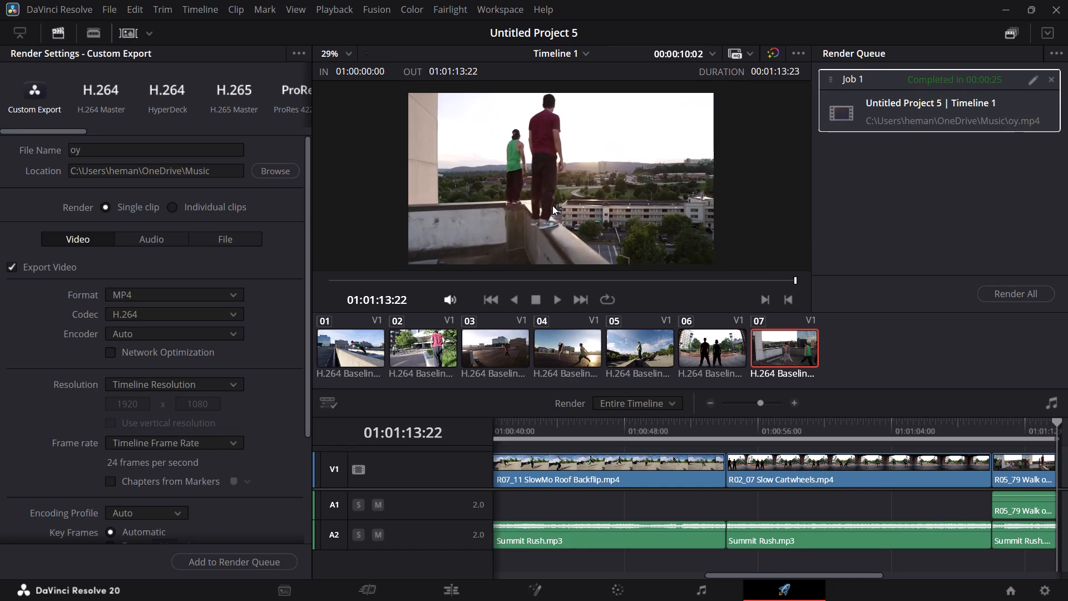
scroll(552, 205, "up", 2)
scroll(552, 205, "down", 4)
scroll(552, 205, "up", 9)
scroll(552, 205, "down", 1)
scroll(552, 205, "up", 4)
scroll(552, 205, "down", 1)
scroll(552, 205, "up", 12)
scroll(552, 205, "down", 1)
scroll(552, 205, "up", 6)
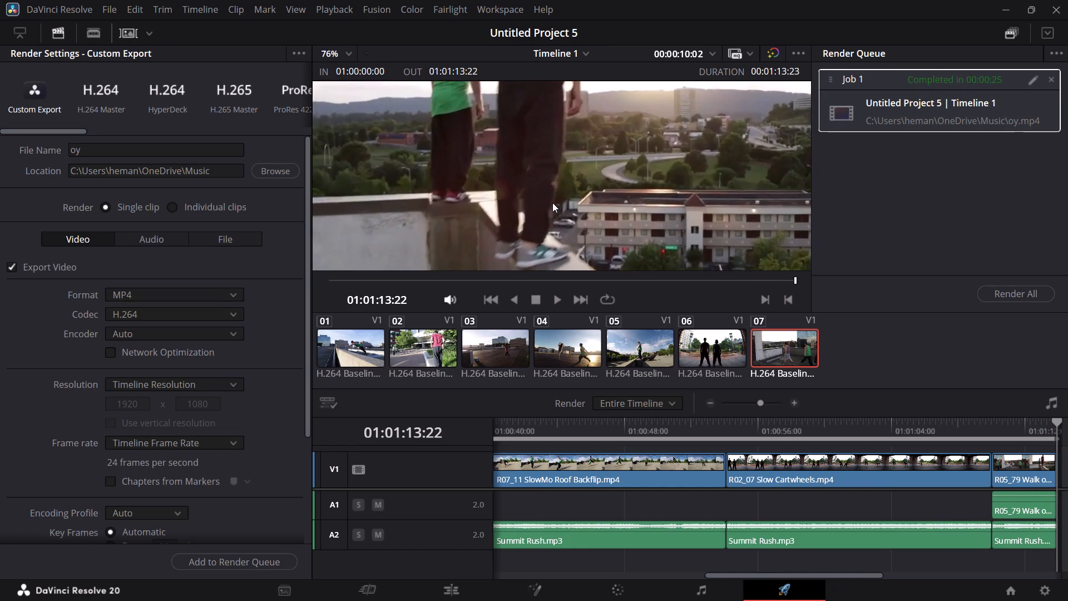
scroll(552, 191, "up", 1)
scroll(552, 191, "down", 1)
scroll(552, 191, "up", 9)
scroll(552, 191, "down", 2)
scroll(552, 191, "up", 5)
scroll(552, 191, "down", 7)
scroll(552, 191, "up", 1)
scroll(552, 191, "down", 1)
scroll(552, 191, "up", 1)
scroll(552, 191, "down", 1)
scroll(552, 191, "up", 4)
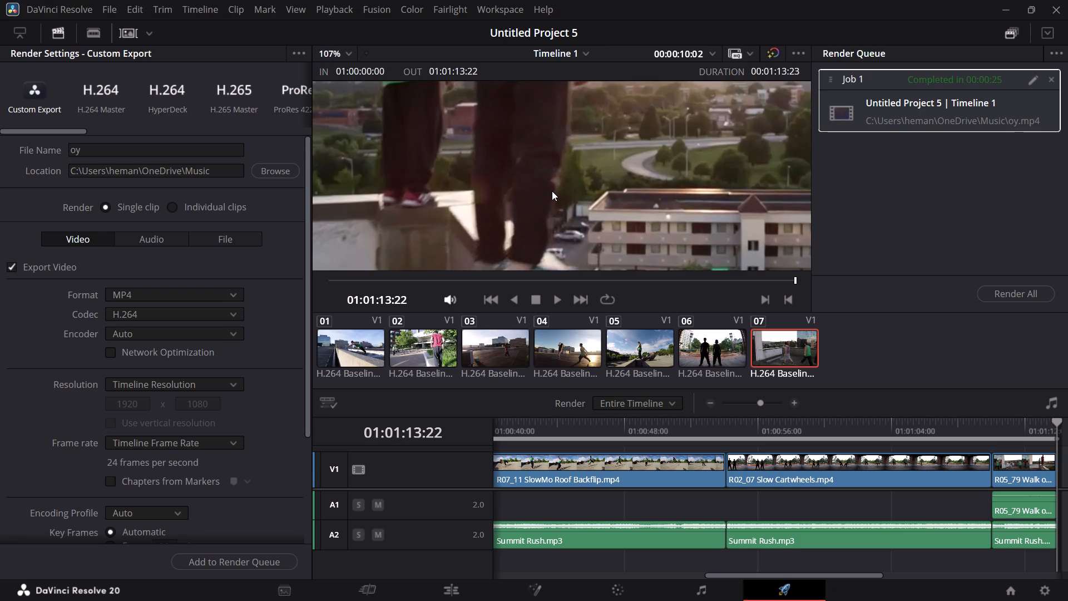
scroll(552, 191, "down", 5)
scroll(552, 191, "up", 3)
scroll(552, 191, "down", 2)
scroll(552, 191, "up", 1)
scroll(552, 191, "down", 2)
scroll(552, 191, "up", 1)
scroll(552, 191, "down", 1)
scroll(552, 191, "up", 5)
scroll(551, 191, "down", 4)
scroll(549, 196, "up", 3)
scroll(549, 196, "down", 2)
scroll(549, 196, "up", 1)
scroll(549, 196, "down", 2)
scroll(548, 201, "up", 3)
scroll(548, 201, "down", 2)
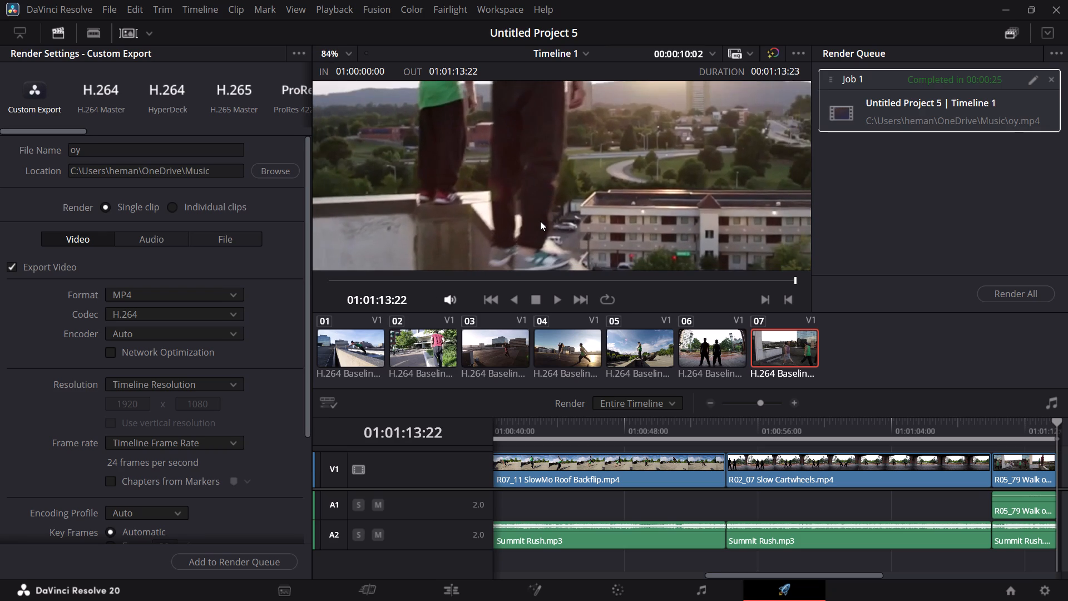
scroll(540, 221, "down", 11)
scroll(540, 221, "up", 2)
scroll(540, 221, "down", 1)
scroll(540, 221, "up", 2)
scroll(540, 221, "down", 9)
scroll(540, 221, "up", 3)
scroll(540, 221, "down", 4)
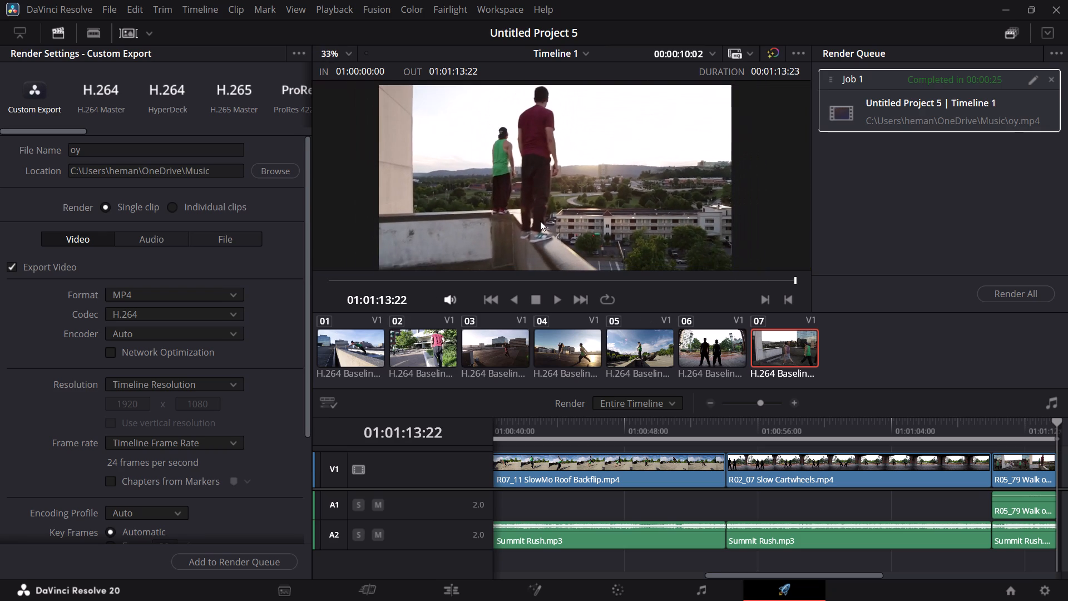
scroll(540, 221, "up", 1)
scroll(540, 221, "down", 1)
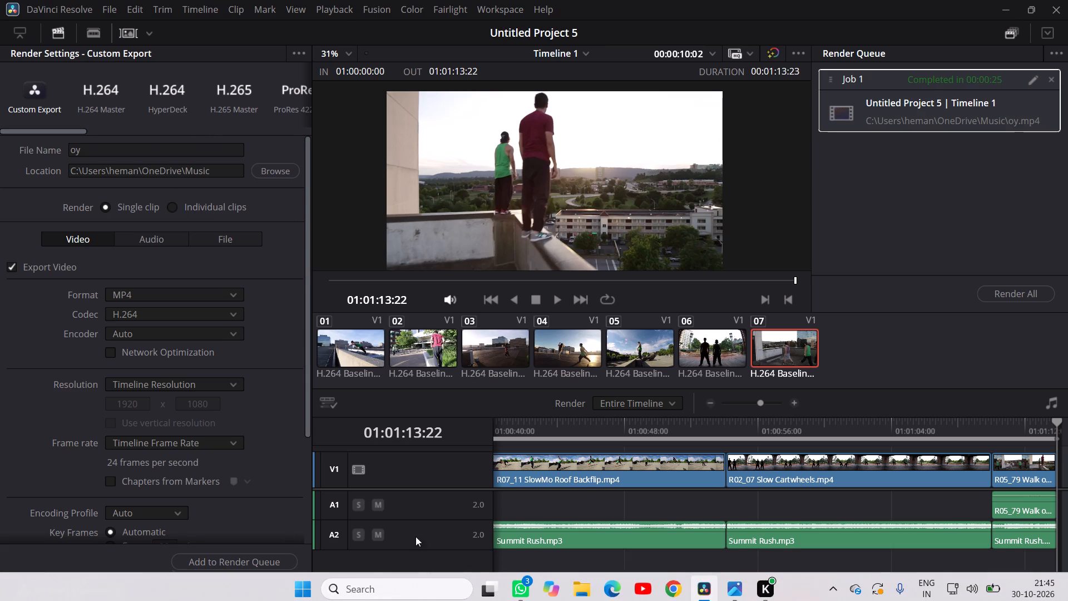
Switch to the Edit page, open the Resolve FX filters in the effects library and select Zoom Blur.
left_click(449, 590)
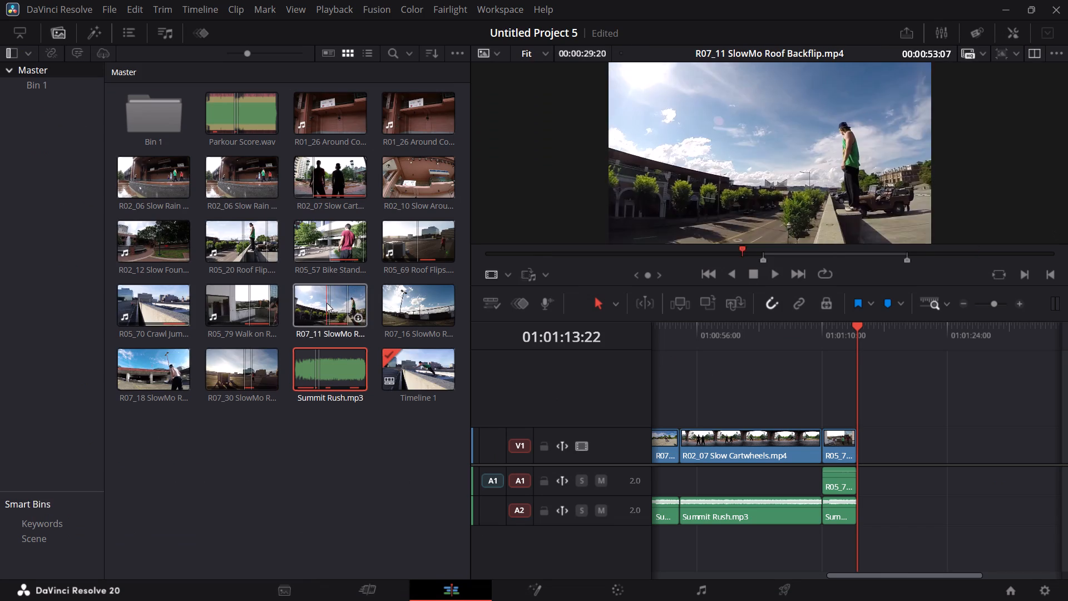
left_click(14, 120)
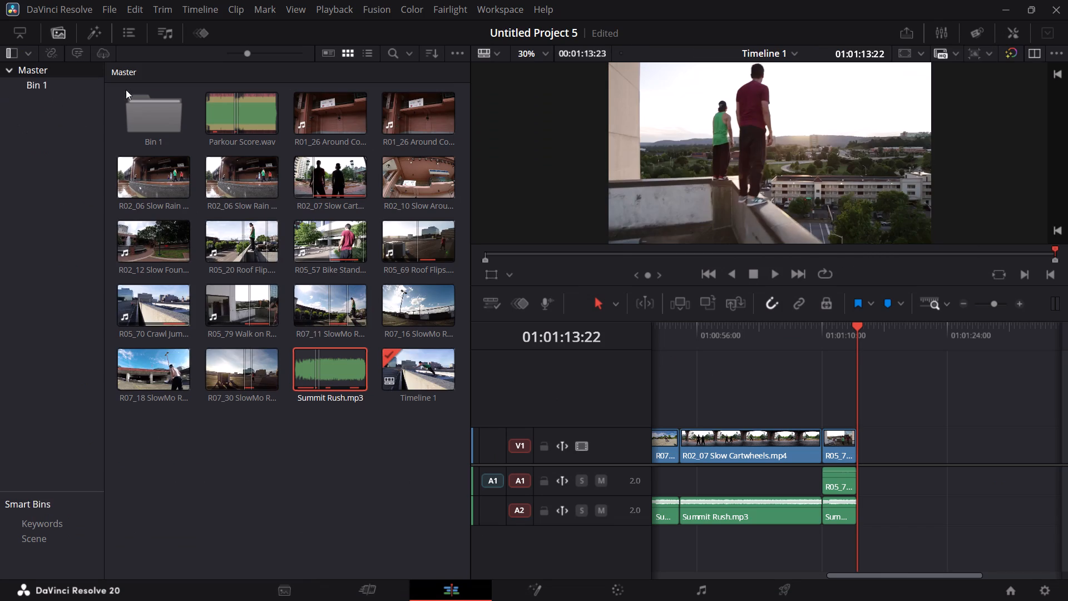
left_click(131, 74)
right_click(50, 131)
left_click(47, 186)
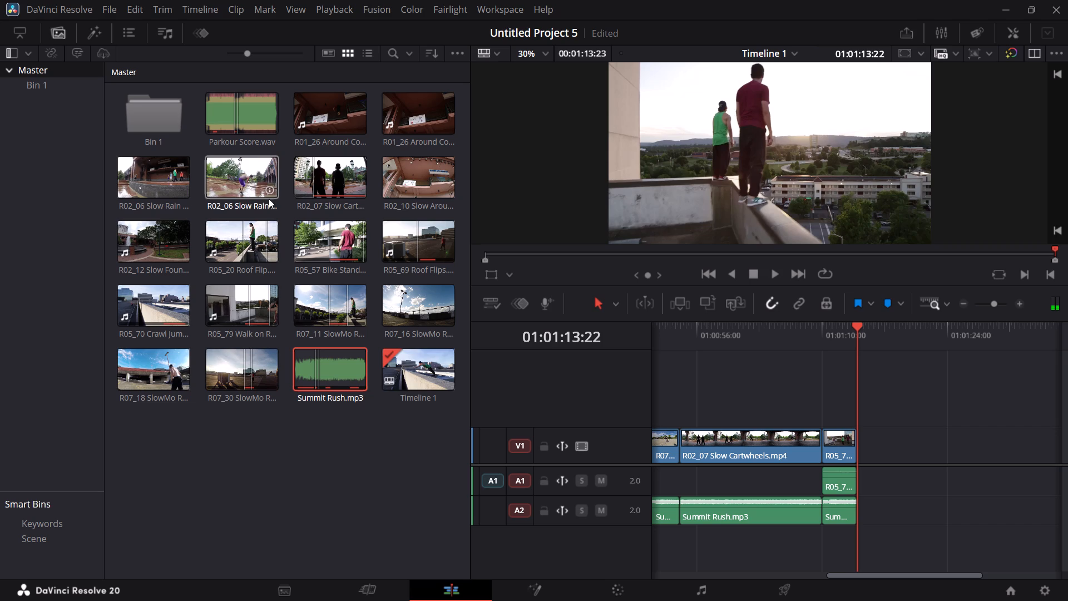
left_click(89, 37)
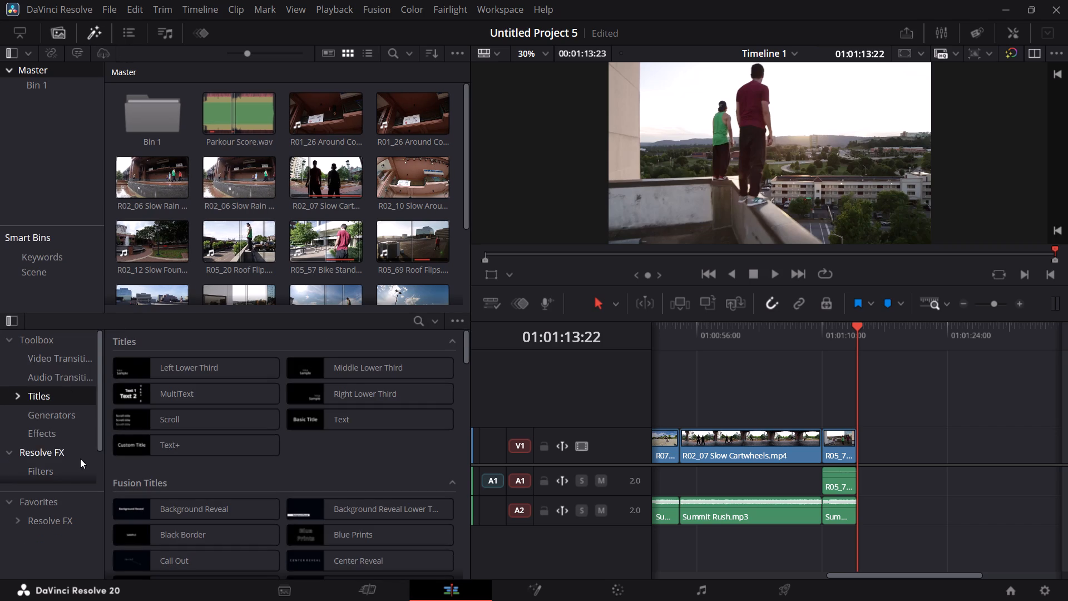
left_click(56, 479)
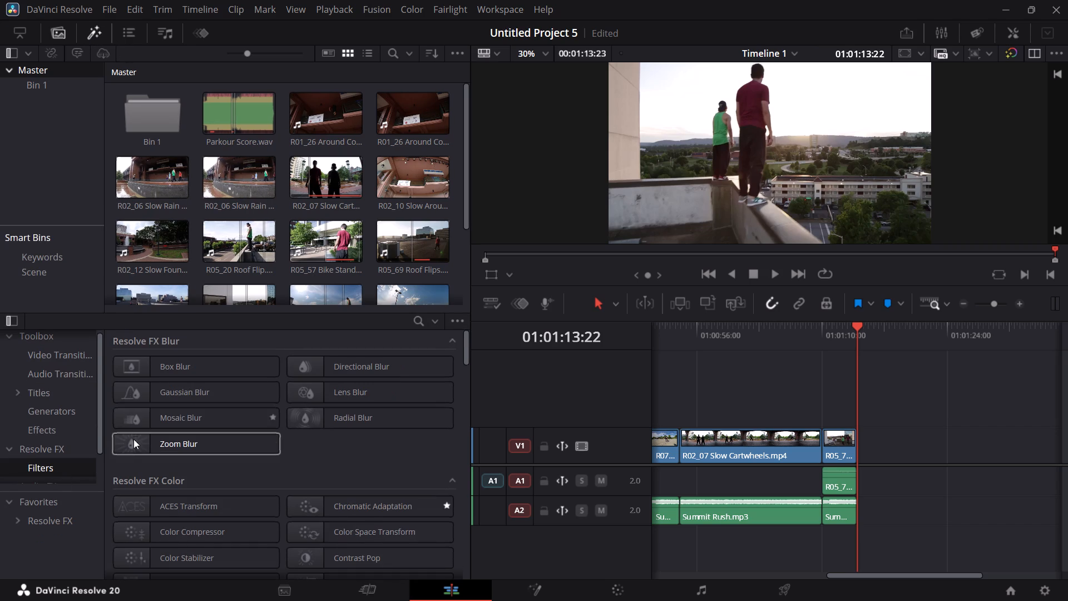
left_click(132, 445)
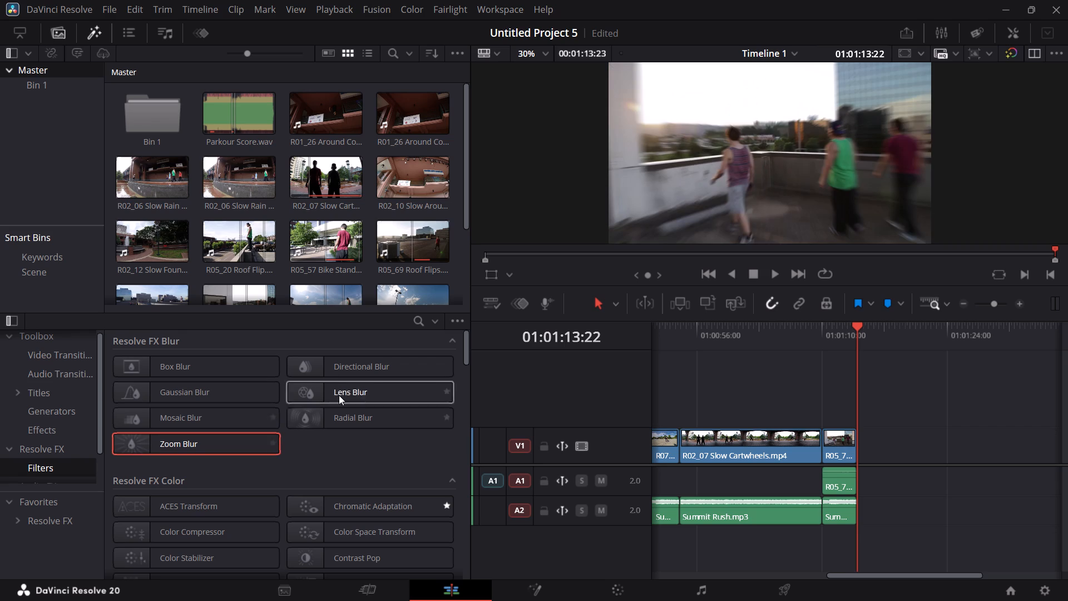
Scrub through Timeline 1 to review the edit from the opening clips to the R02_07 Slow Cartwheels clip.
left_click_drag(857, 323, 700, 358)
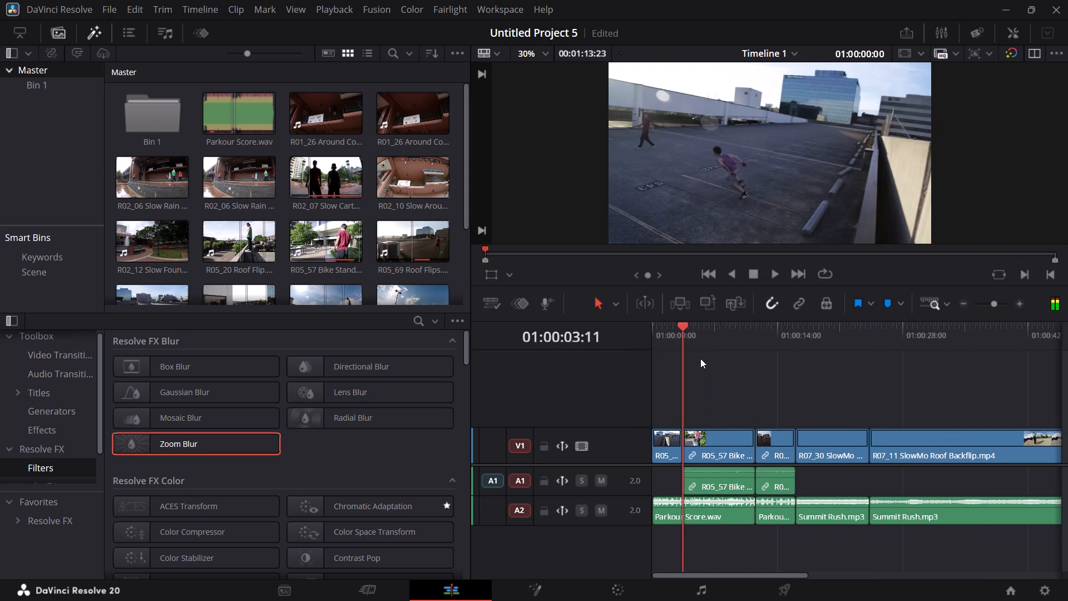
left_click_drag(700, 358, 810, 371)
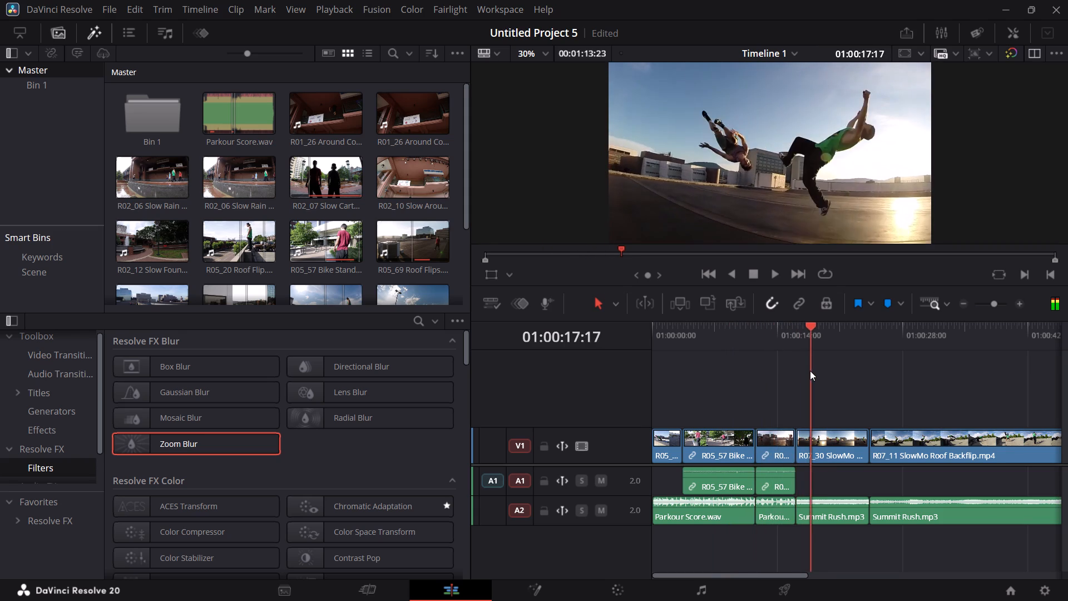
left_click_drag(810, 371, 883, 373)
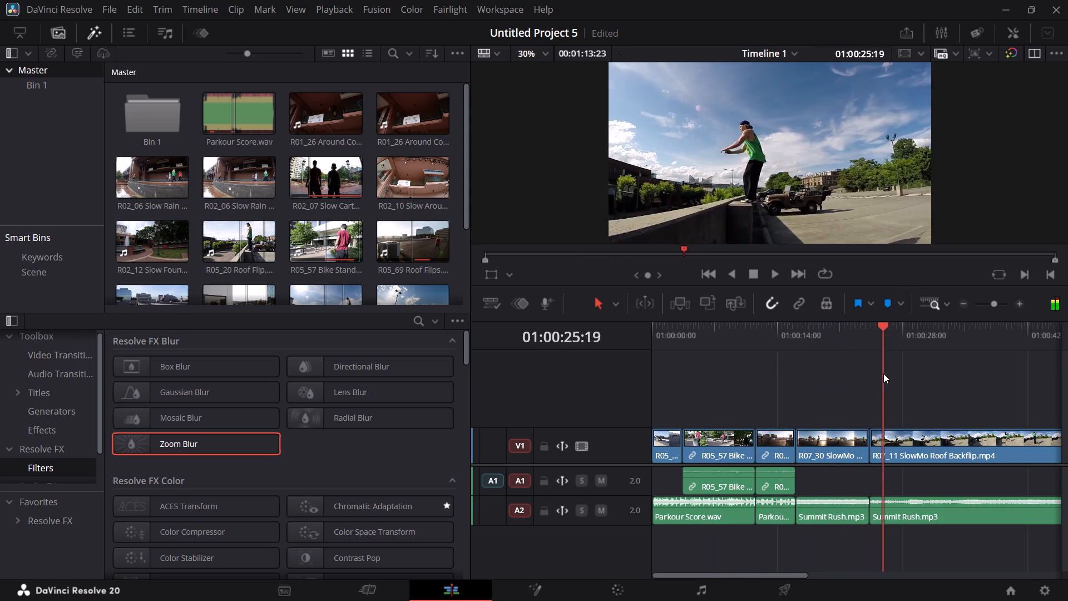
left_click_drag(883, 373, 958, 374)
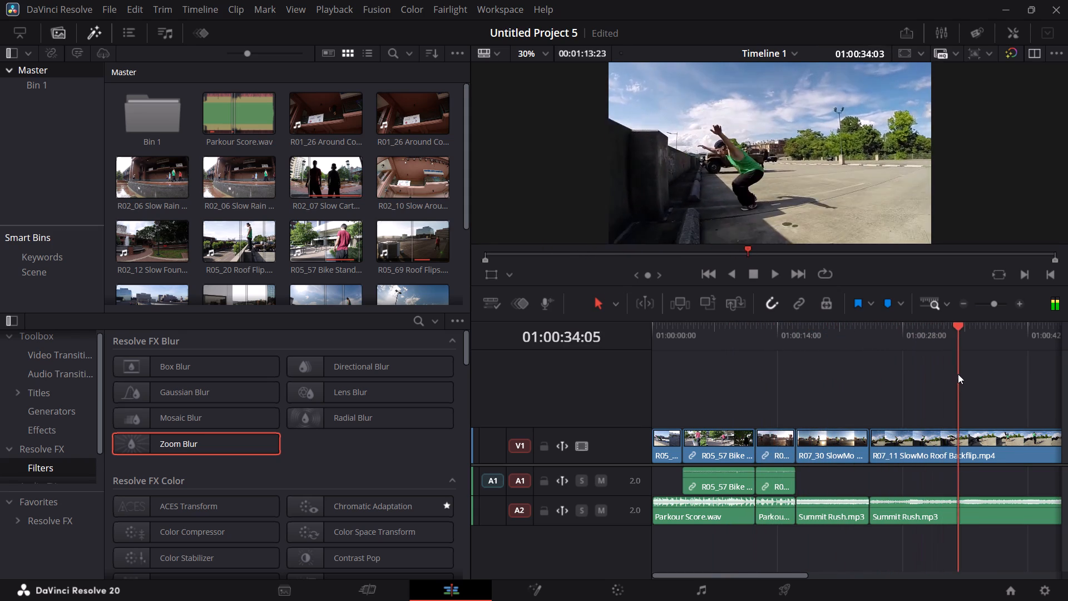
left_click_drag(958, 374, 1028, 377)
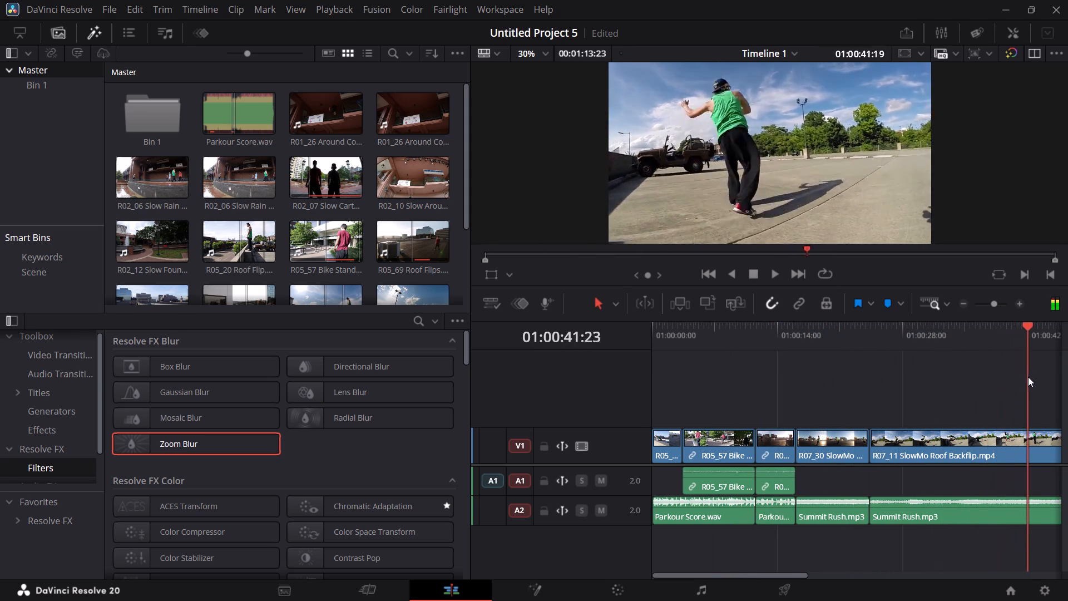
left_click_drag(1028, 377, 797, 391)
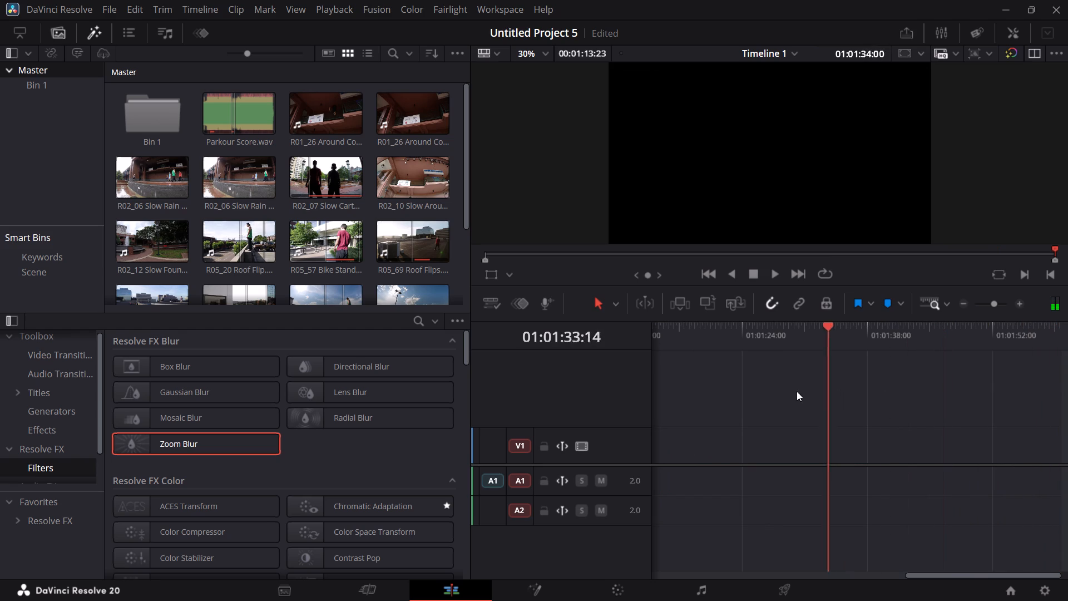
left_click_drag(797, 391, 696, 405)
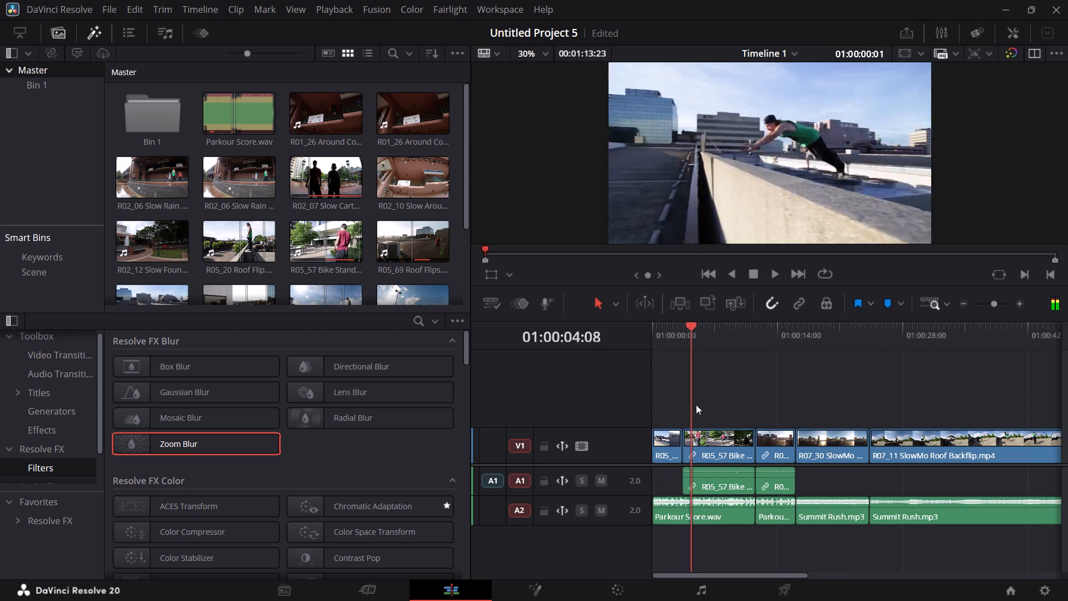
left_click_drag(696, 405, 933, 415)
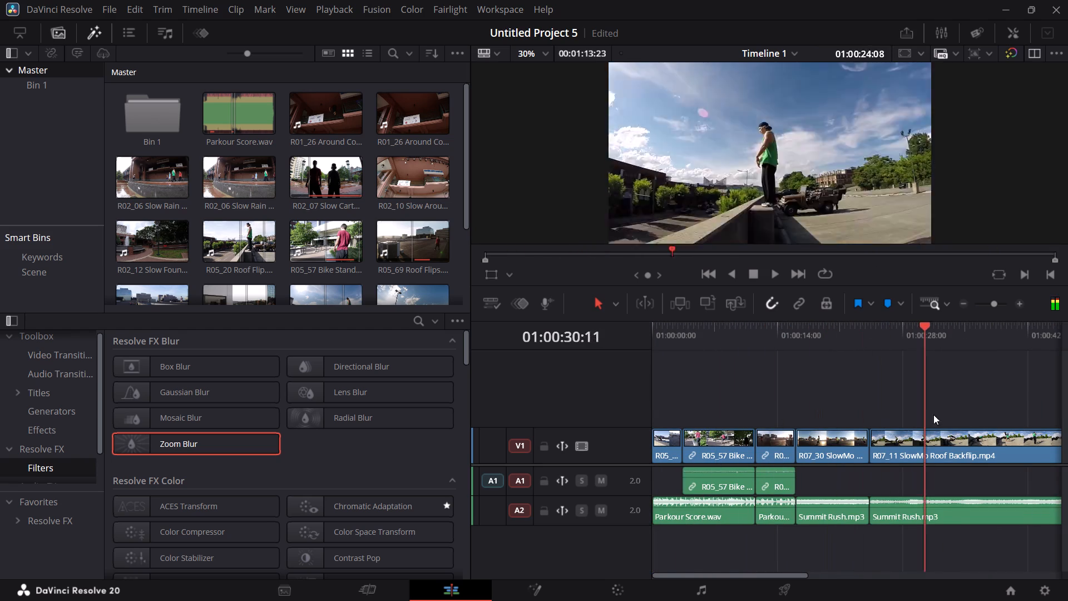
left_click_drag(933, 415, 1045, 405)
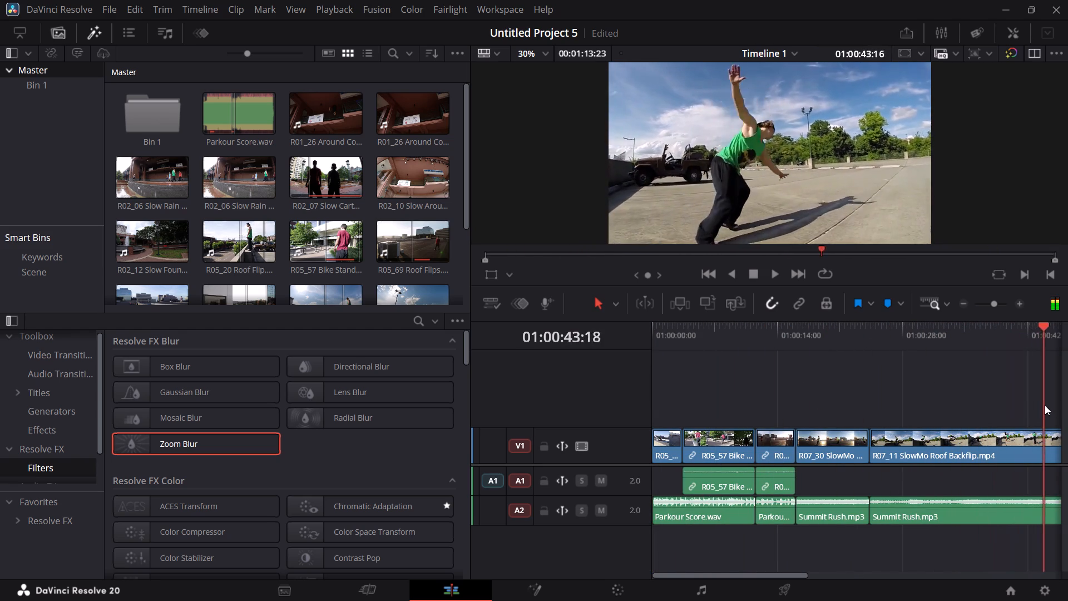
left_click_drag(1045, 405, 1047, 405)
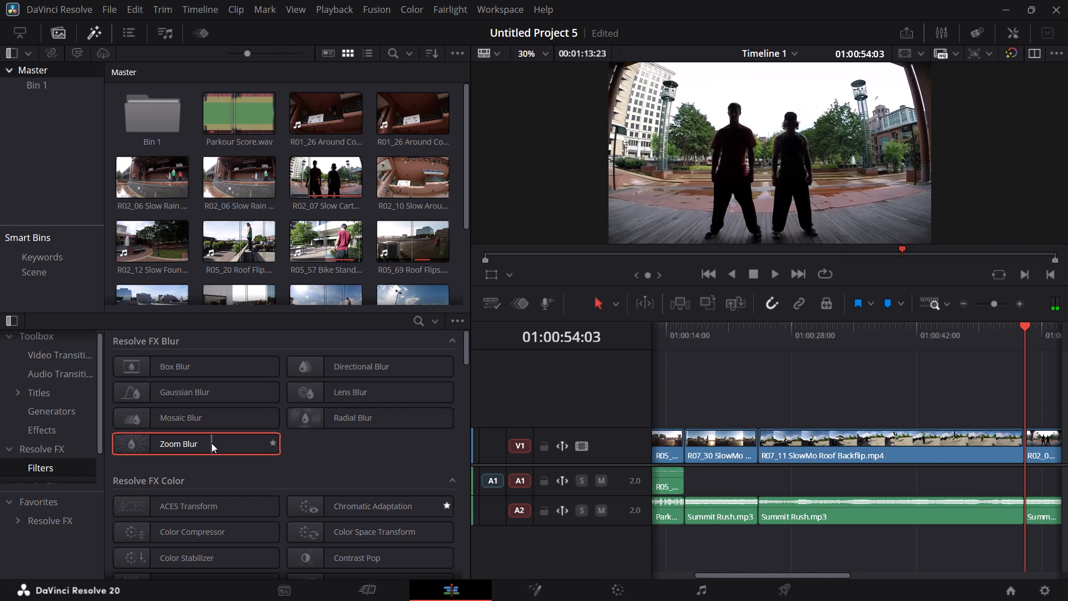
Apply Zoom Blur to the R02_07 Slow Cartwheels clip while playing the timeline from its start.
left_click(211, 443)
left_click(176, 447)
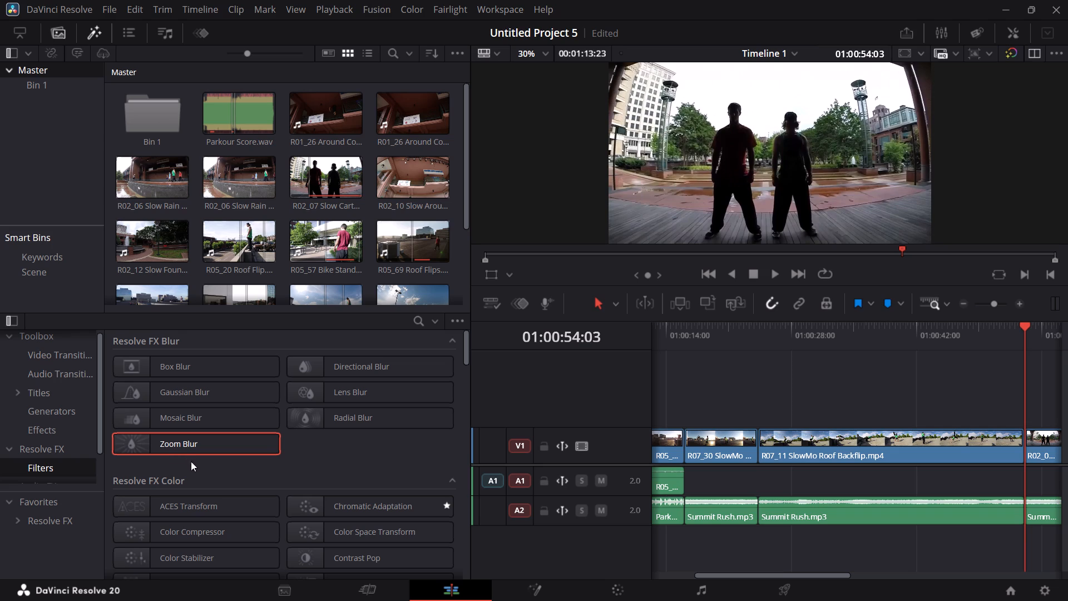
left_click(774, 278)
left_click(222, 450)
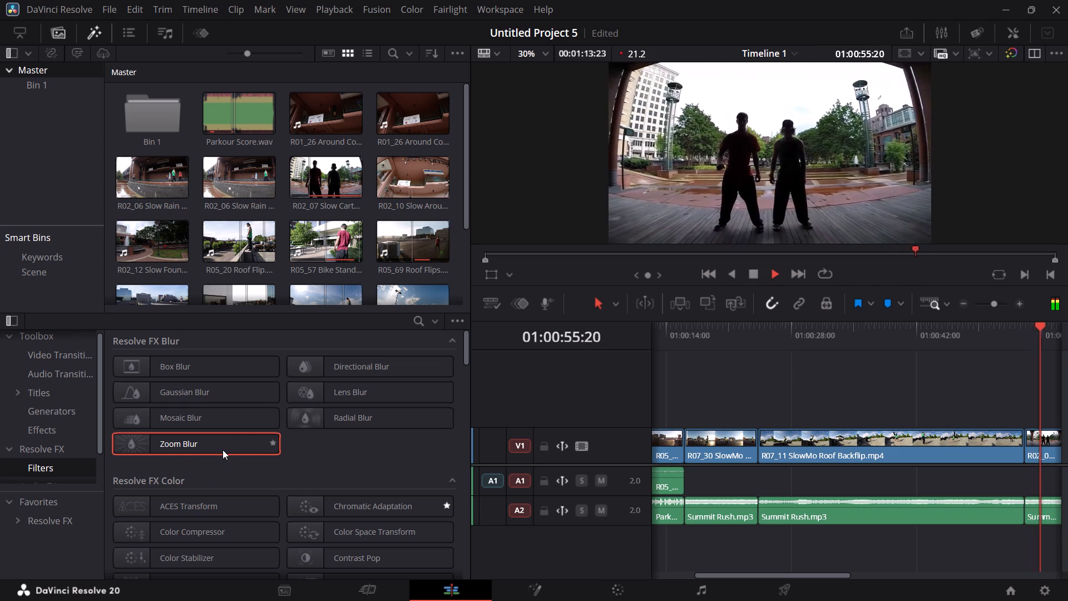
double_click(222, 450)
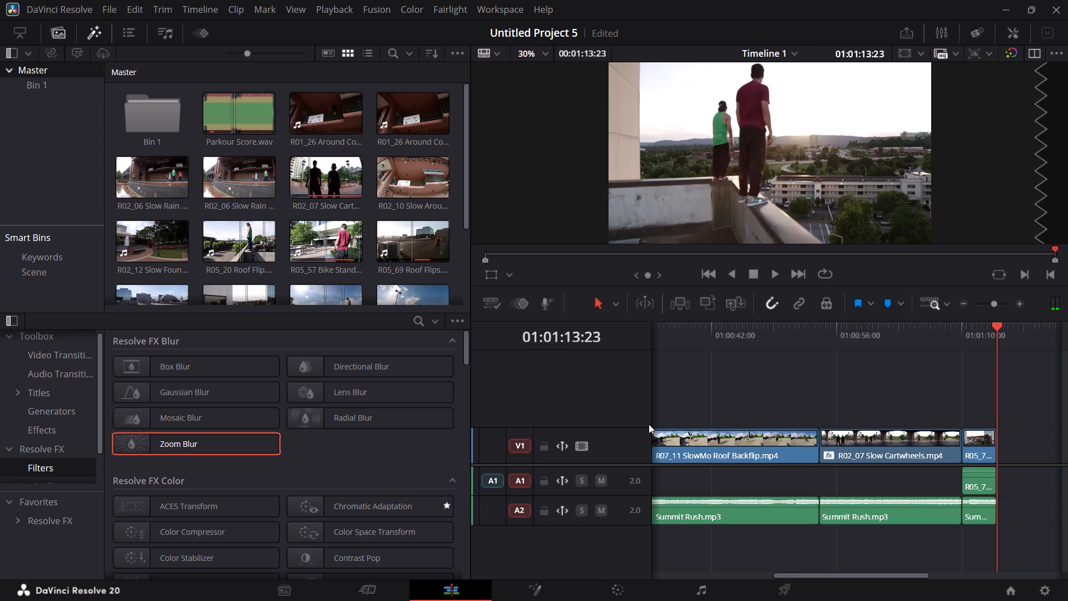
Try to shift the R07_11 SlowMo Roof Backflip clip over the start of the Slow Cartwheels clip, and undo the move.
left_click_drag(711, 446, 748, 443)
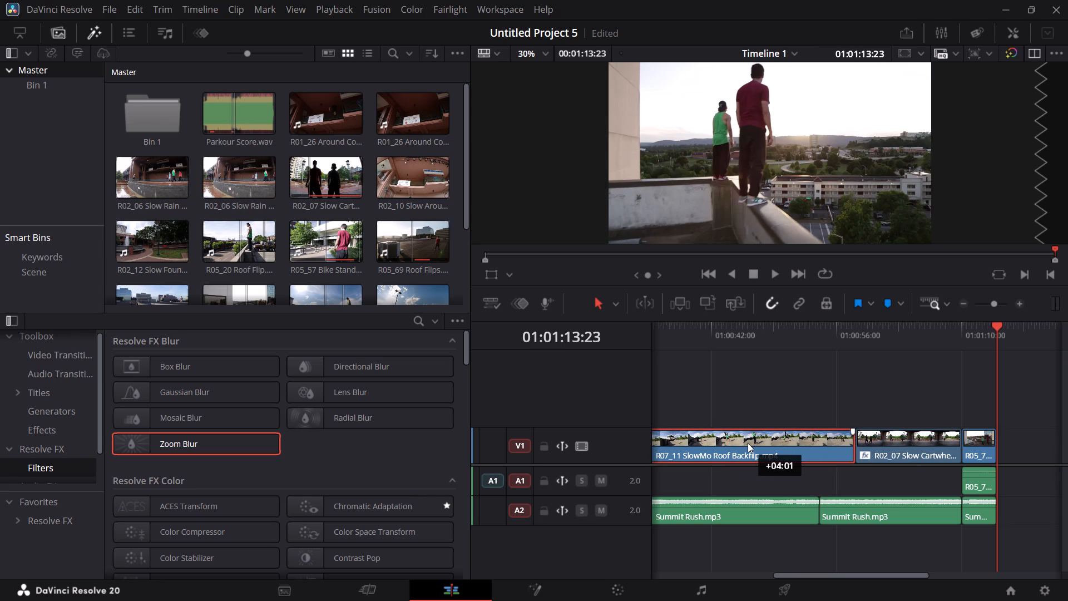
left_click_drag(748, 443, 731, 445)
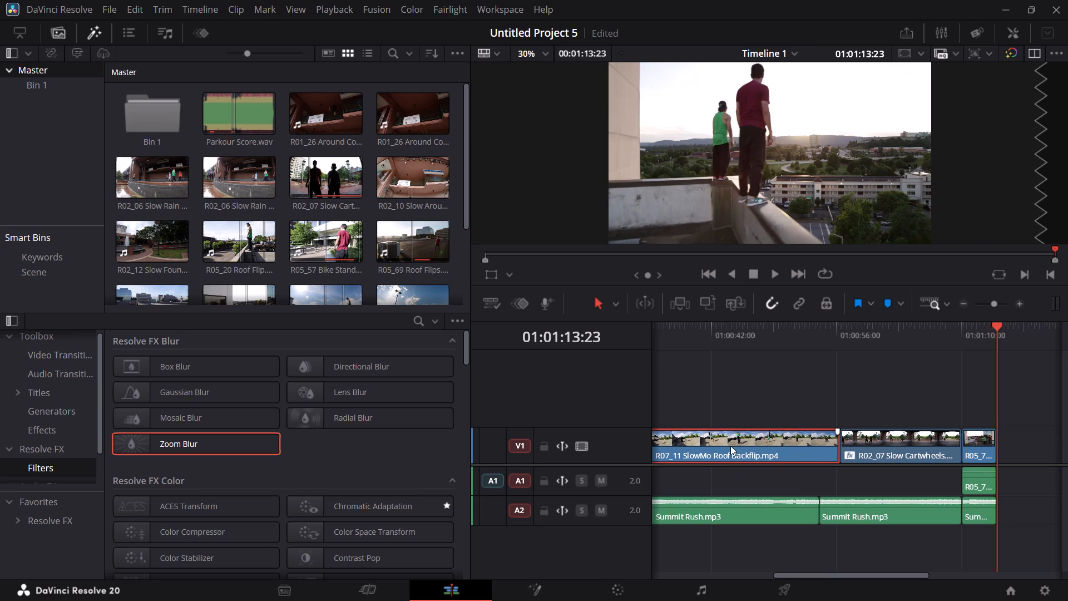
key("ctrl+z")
Review the opening clips and play the edit from the R05_57 Bike clip's end into the R07_11 SlowMo Roof Backflip clip.
left_click_drag(1000, 325, 679, 393)
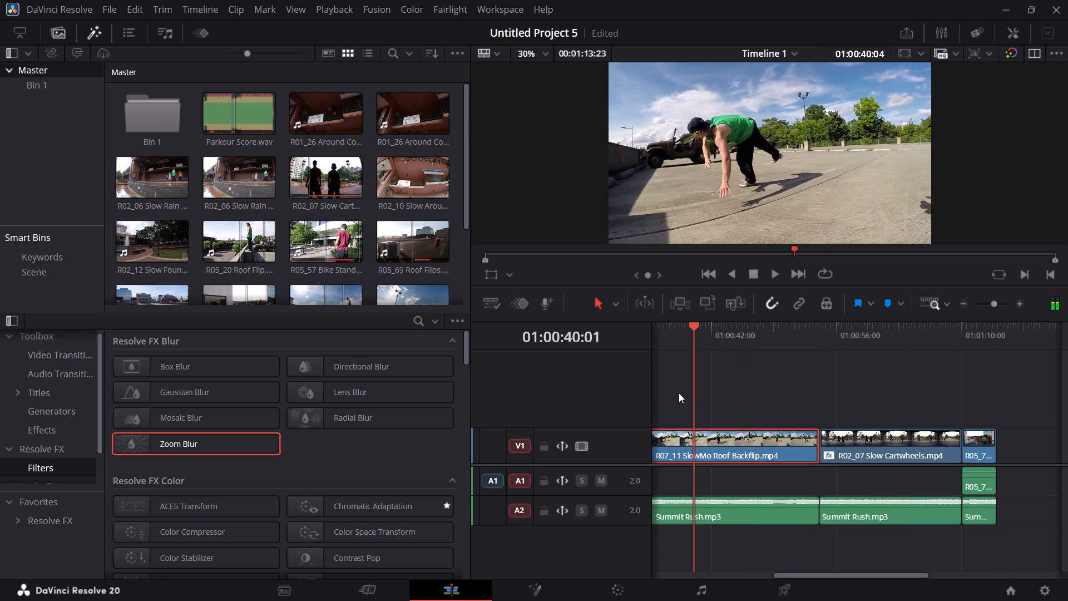
left_click_drag(679, 393, 655, 400)
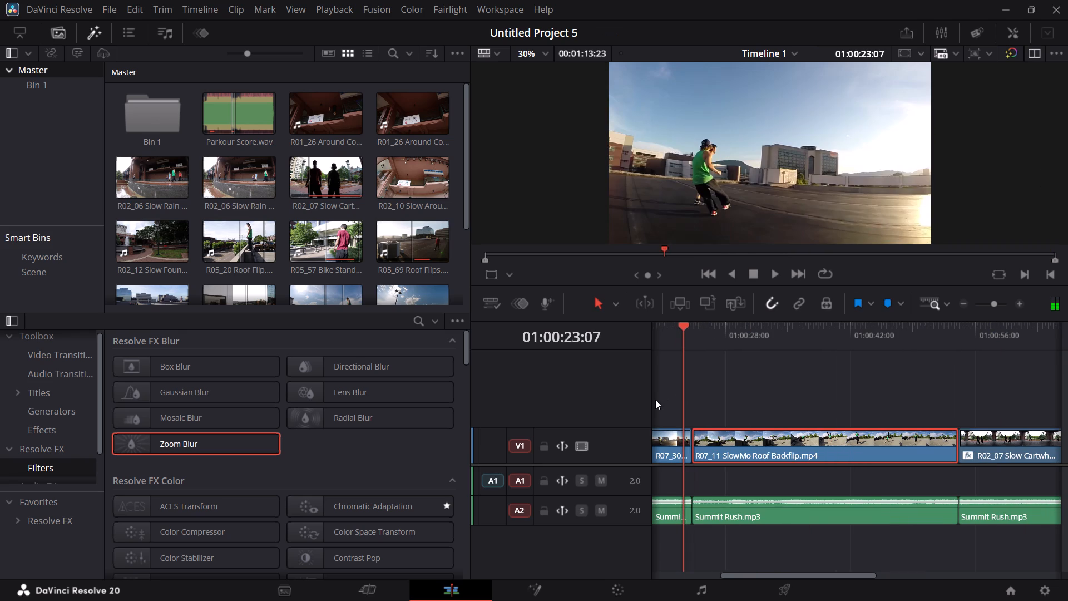
left_click_drag(655, 400, 662, 405)
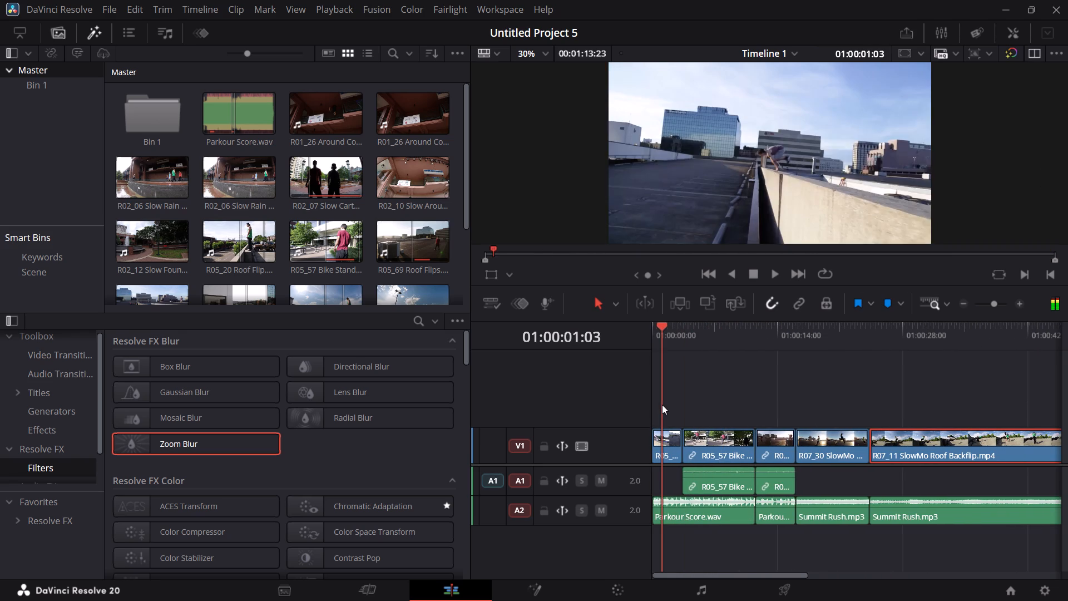
left_click_drag(662, 405, 678, 404)
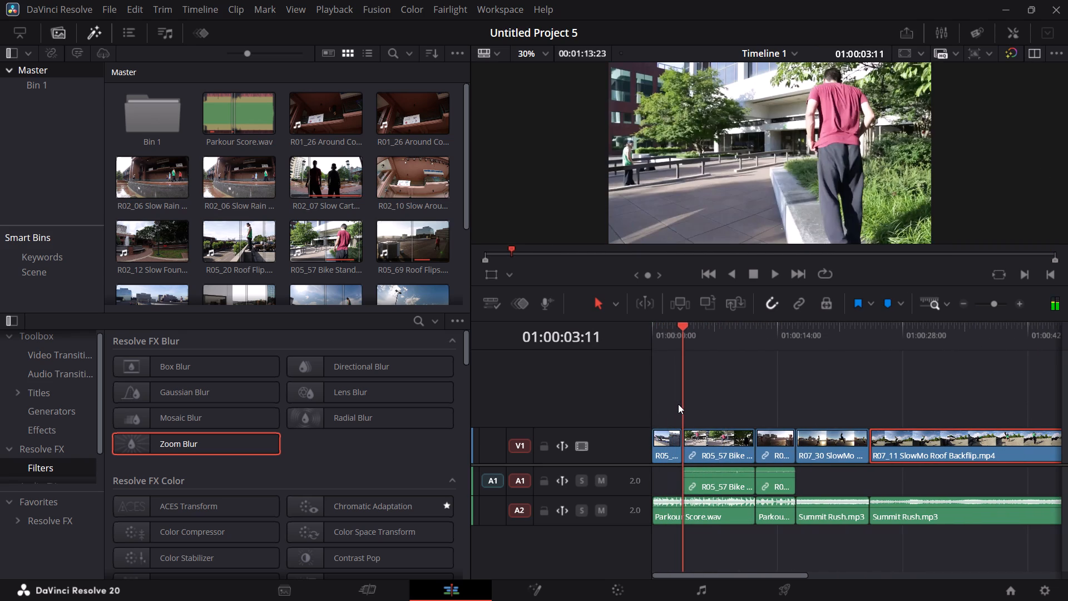
left_click_drag(678, 404, 754, 403)
left_click(231, 362)
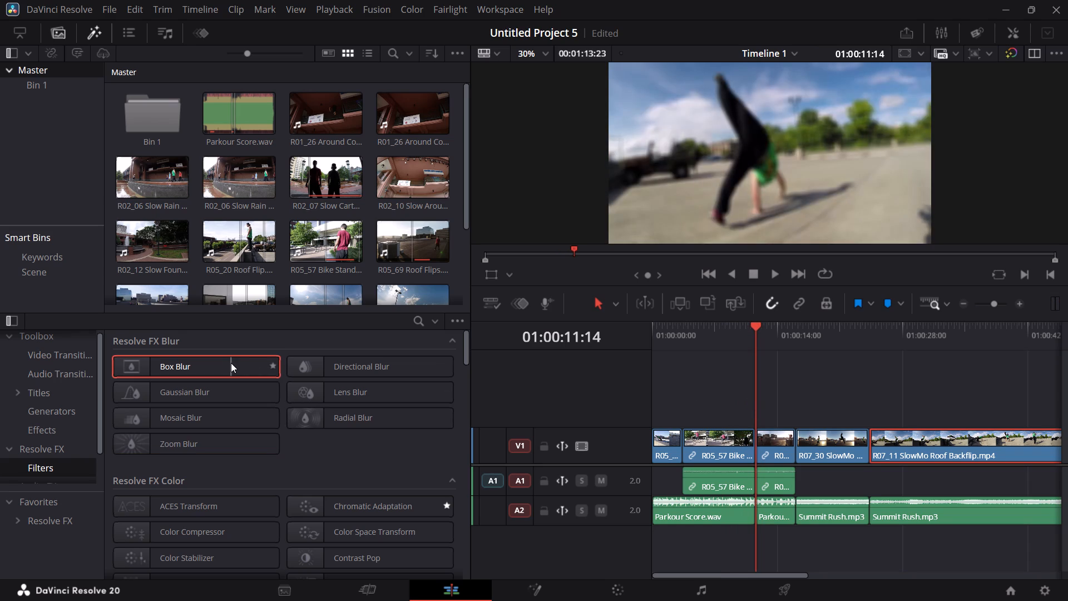
left_click(773, 279)
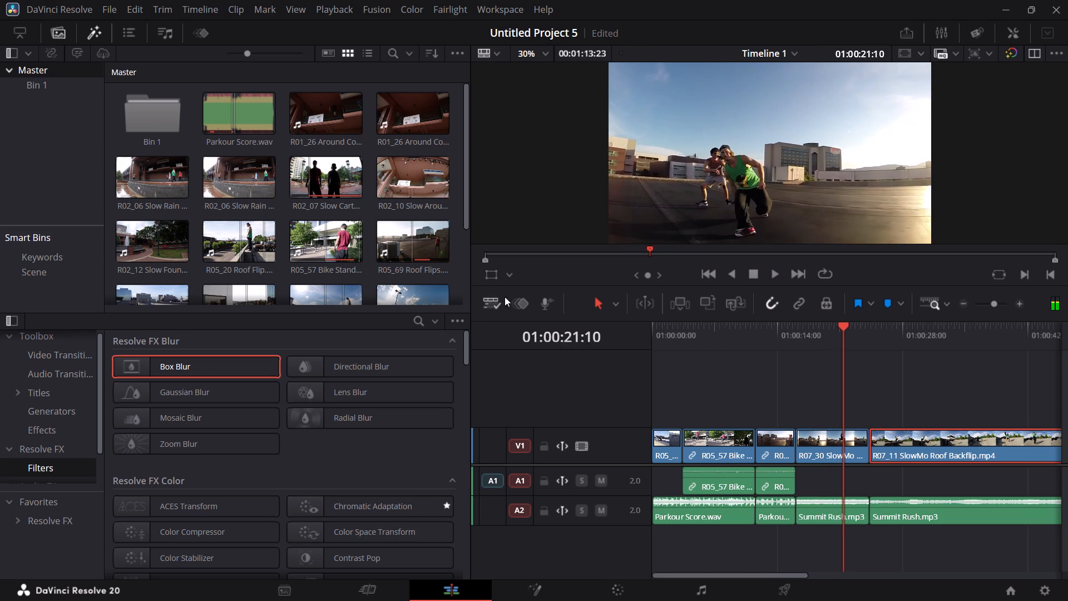
left_click(771, 274)
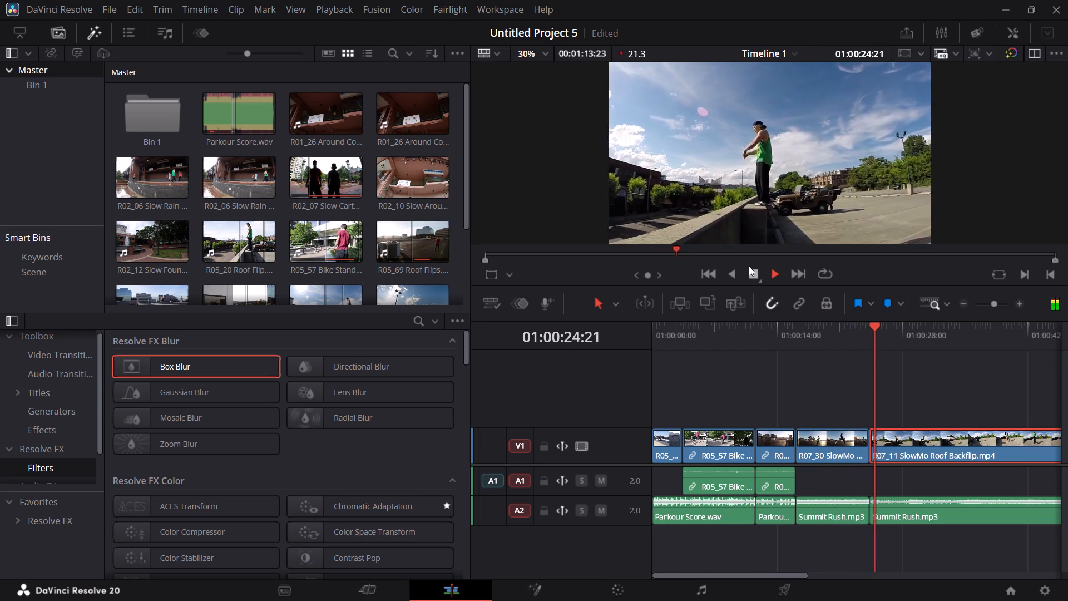
left_click(751, 271)
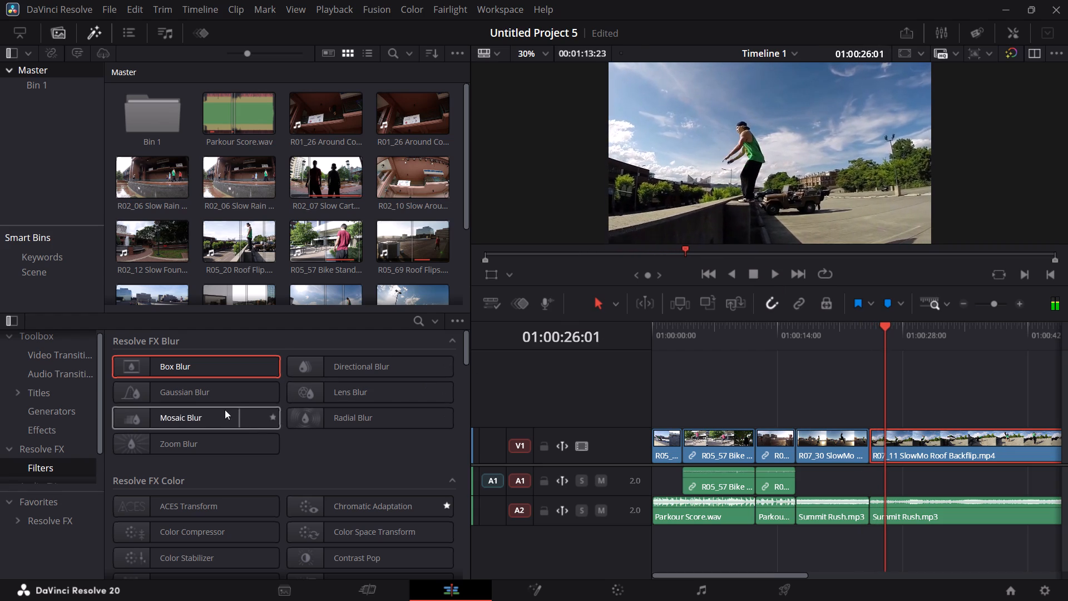
Apply Gaussian Blur to the R07_11 SlowMo Roof Backflip clip and play it back to check the look.
left_click(220, 388)
double_click(220, 388)
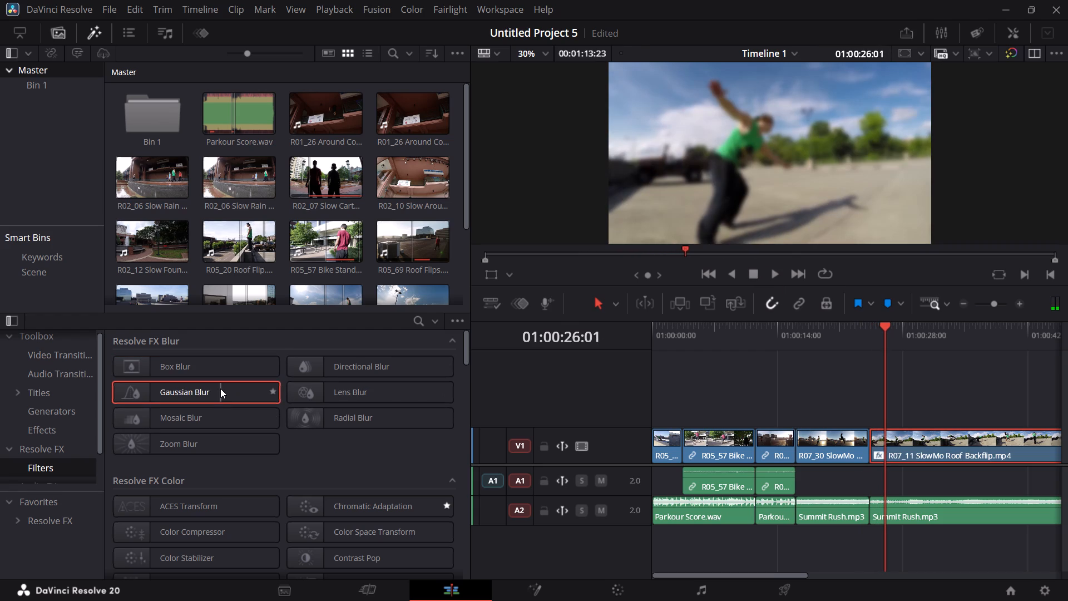
left_click(774, 283)
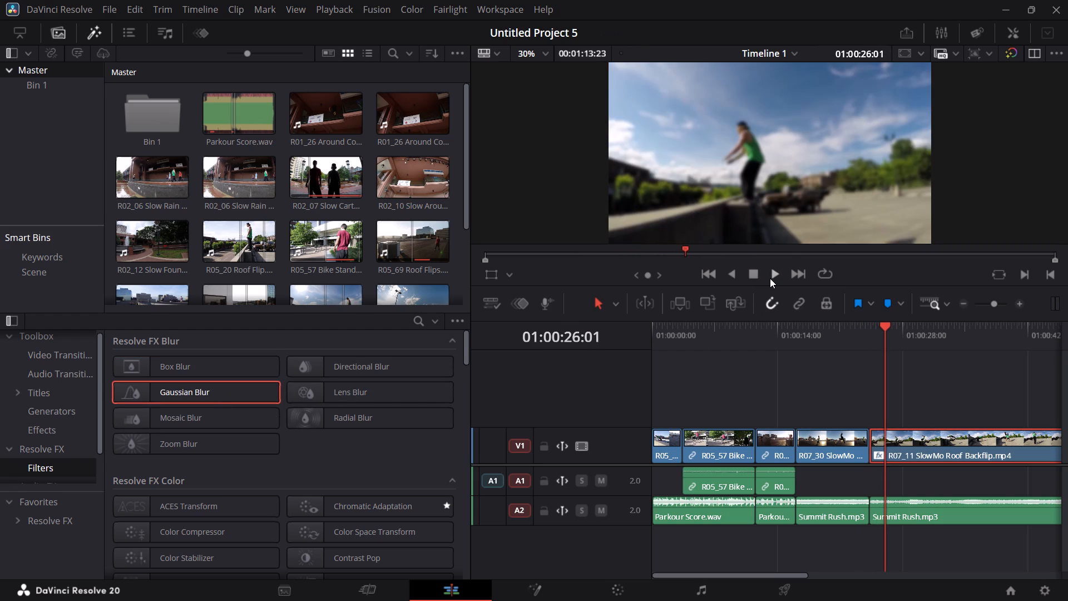
left_click(770, 277)
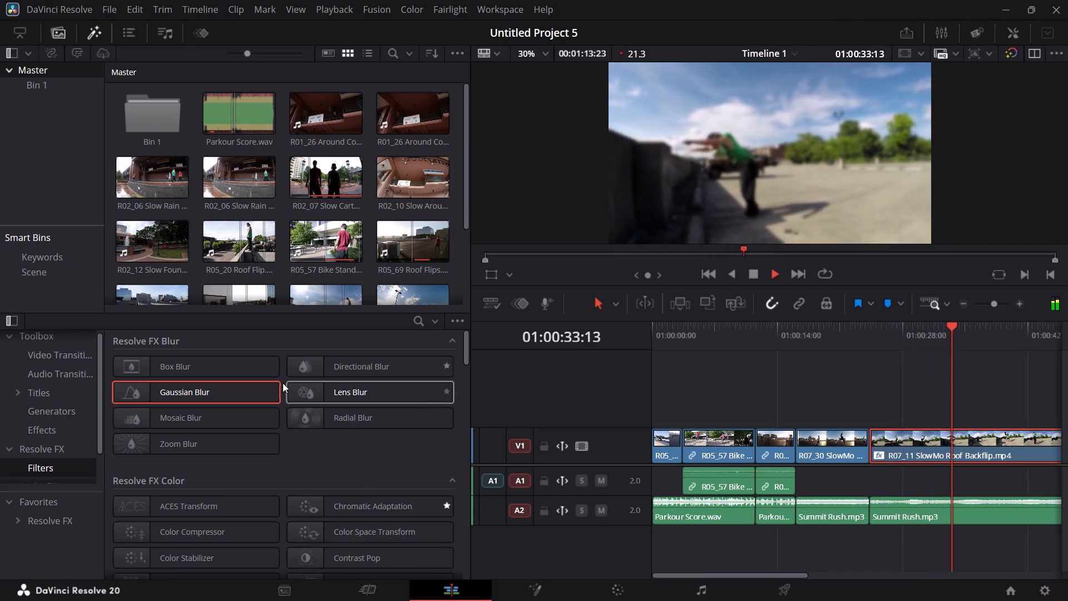
Add Mosaic Blur and Lens Blur to the R07_11 SlowMo Roof Backflip clip, declining to buy the Studio version.
double_click(234, 415)
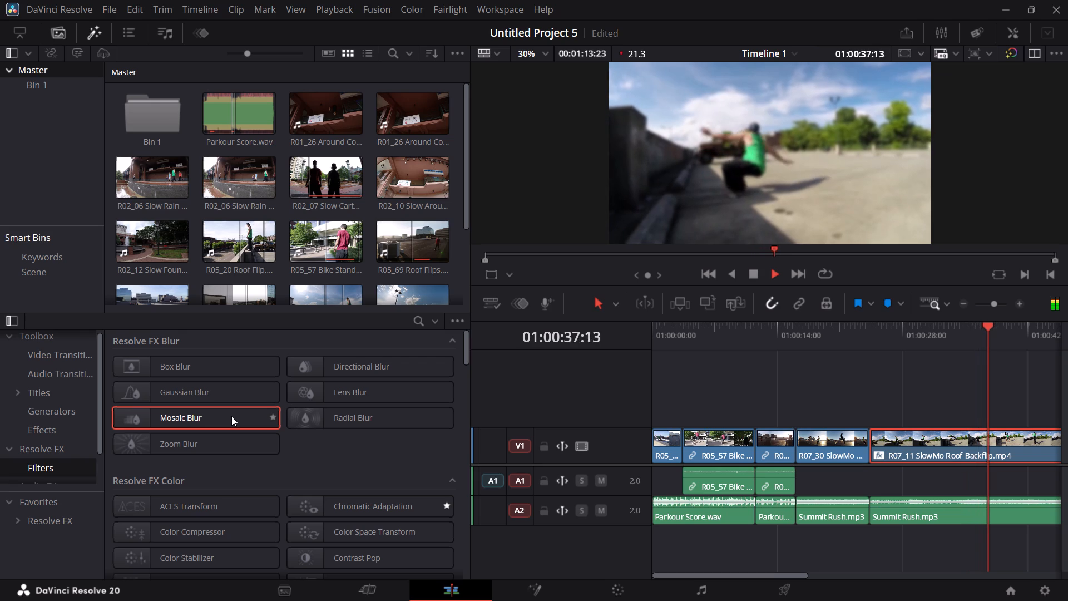
double_click(350, 391)
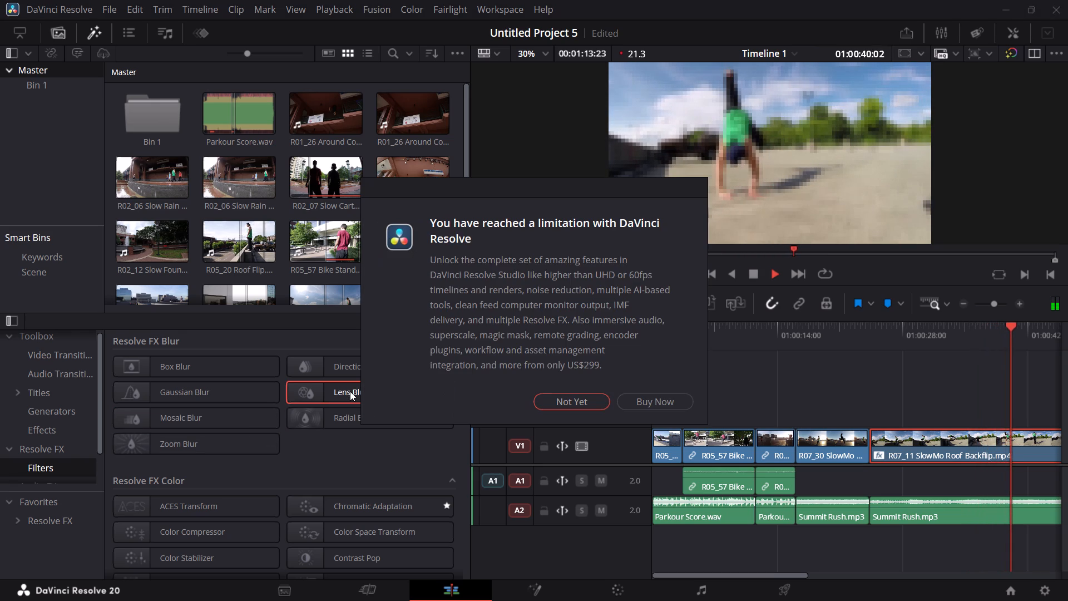
left_click(594, 401)
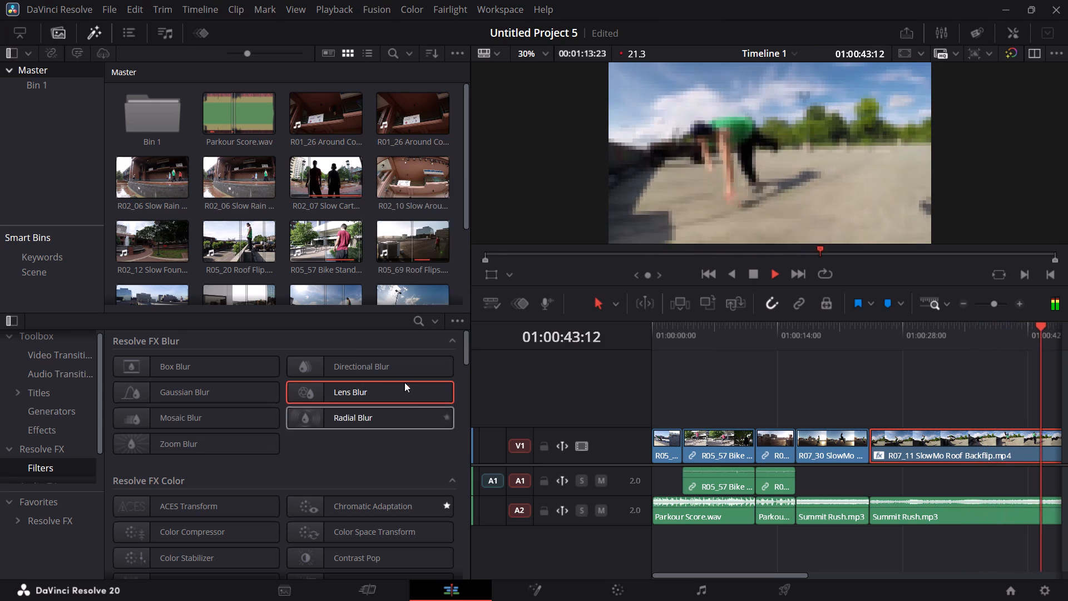
Add Directional Blur to the R07_11 SlowMo Roof Backflip clip during playback.
left_click(397, 365)
double_click(397, 365)
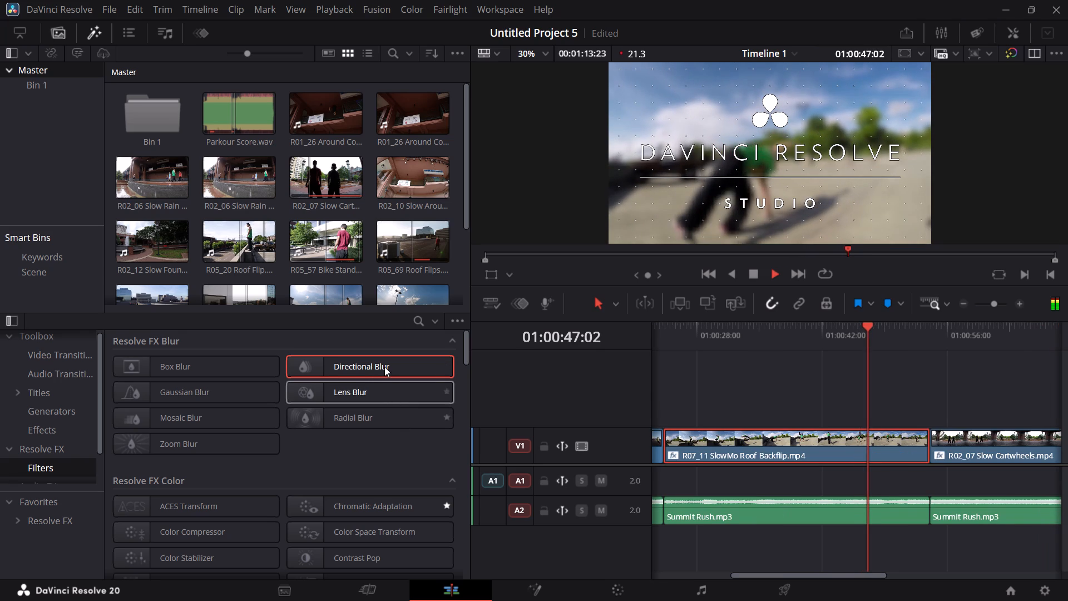
left_click(384, 367)
left_click(384, 367)
right_click(388, 369)
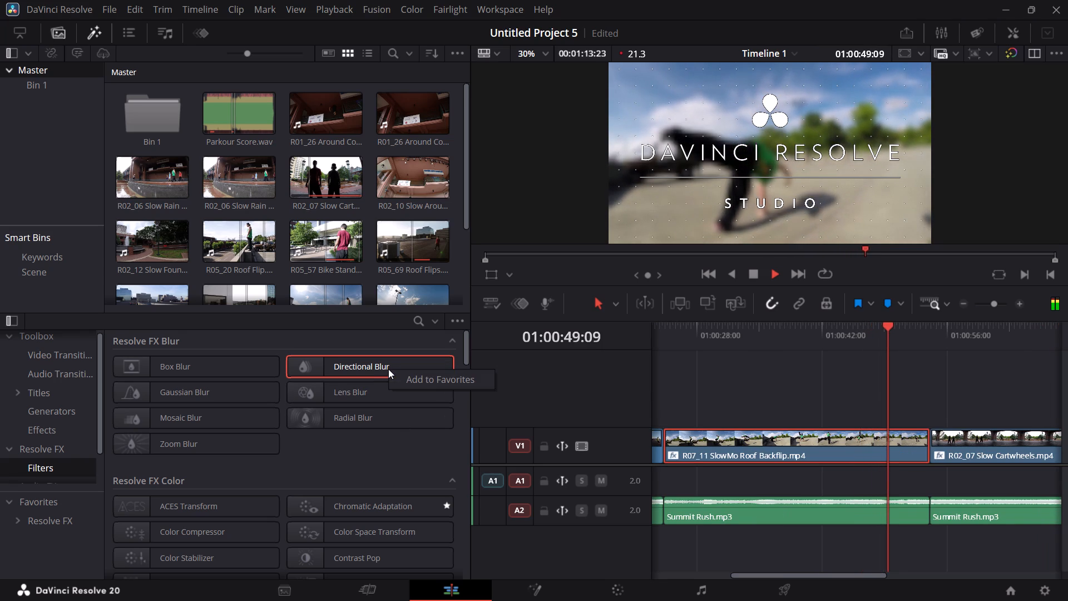
Stack further Lens Blur, Radial Blur and Mosaic Blur effects on the R07_11 SlowMo Roof Backflip clip.
double_click(382, 387)
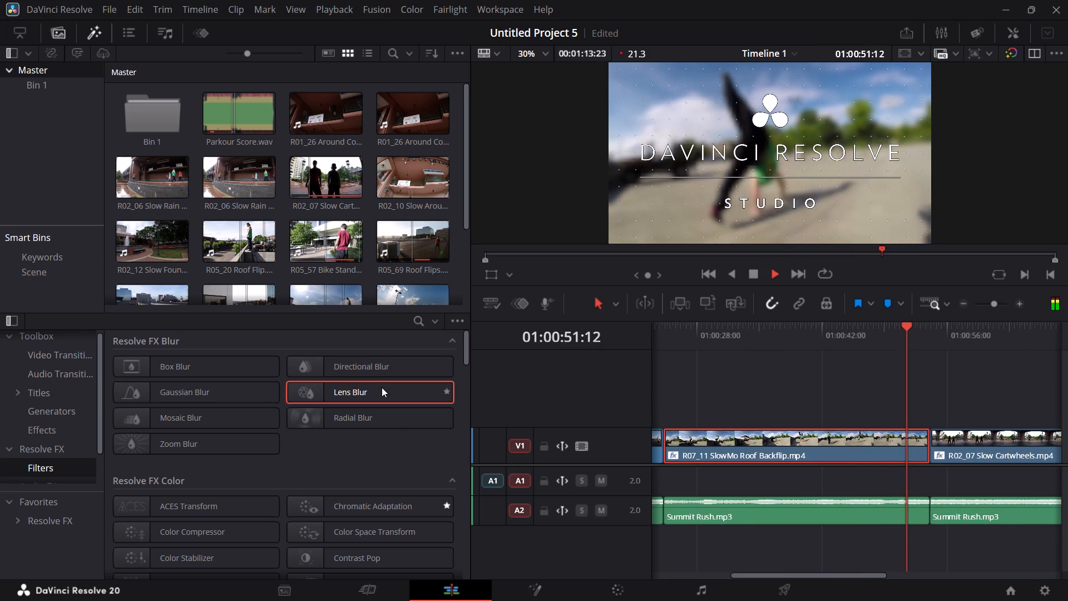
double_click(378, 421)
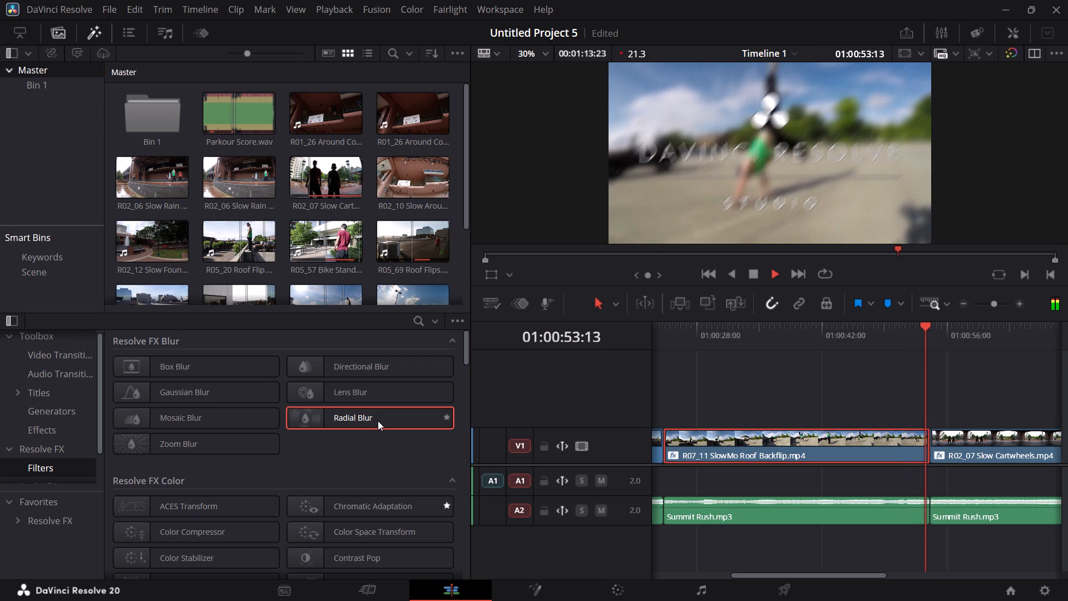
double_click(192, 413)
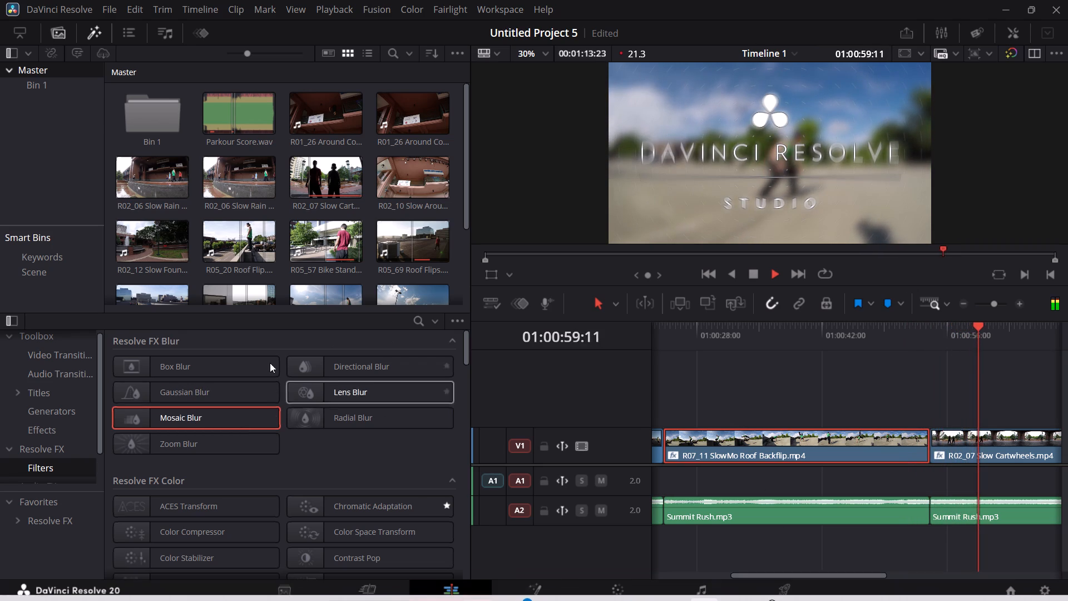
Add Box Blur to the R07_11 SlowMo Roof Backflip clip and replay the timeline from an earlier point to check it.
double_click(250, 373)
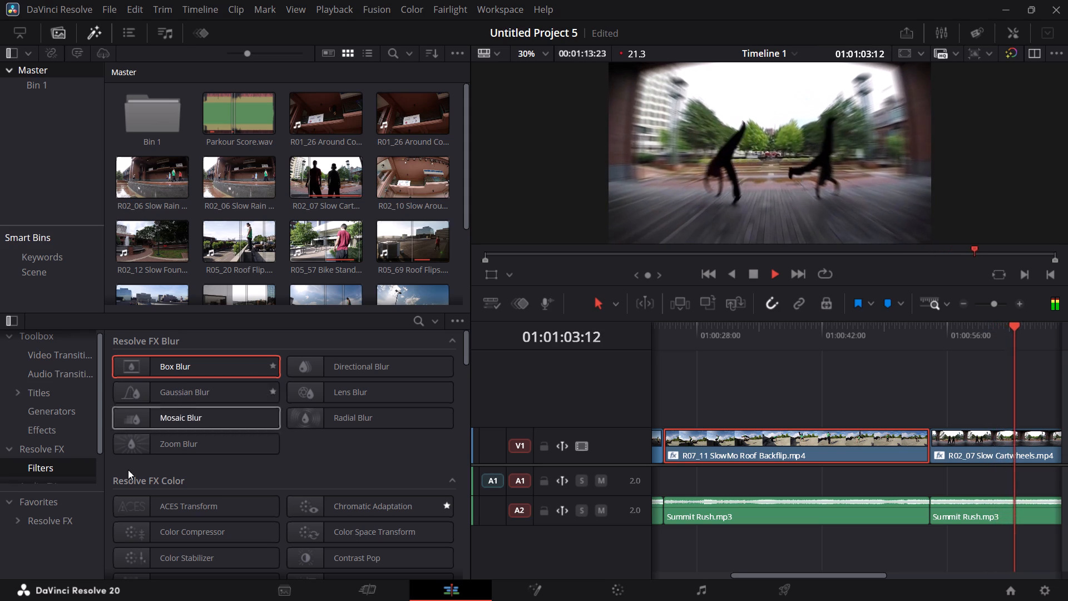
left_click_drag(1027, 327, 811, 359)
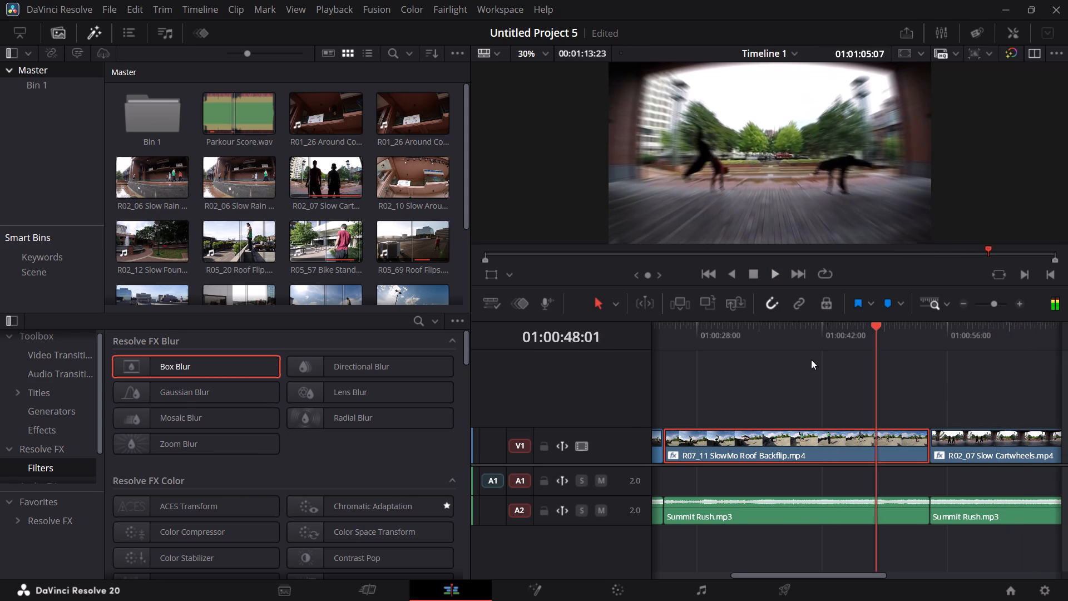
left_click_drag(811, 359, 567, 412)
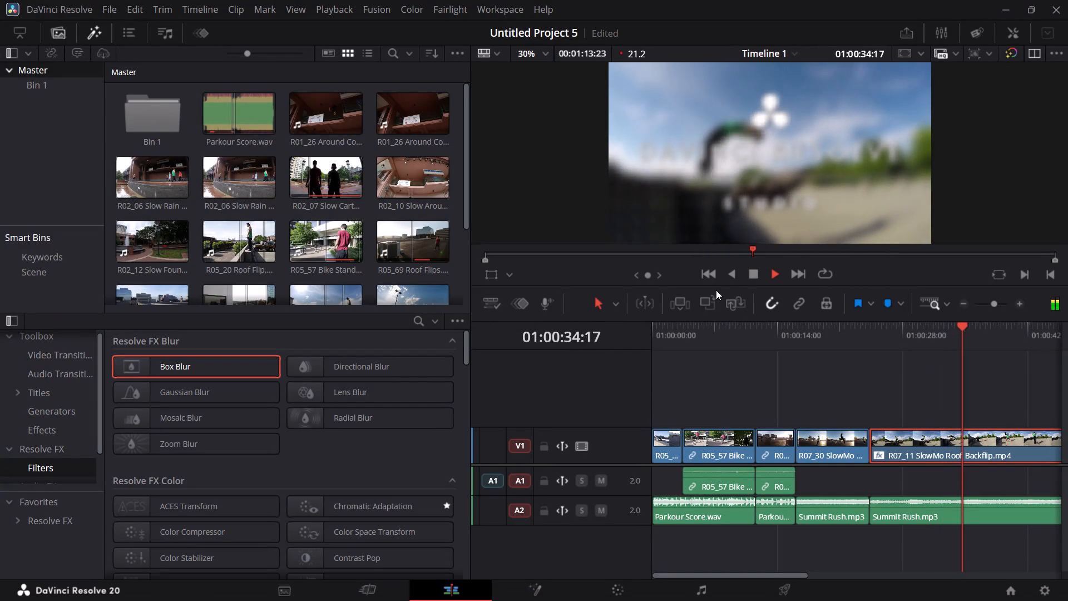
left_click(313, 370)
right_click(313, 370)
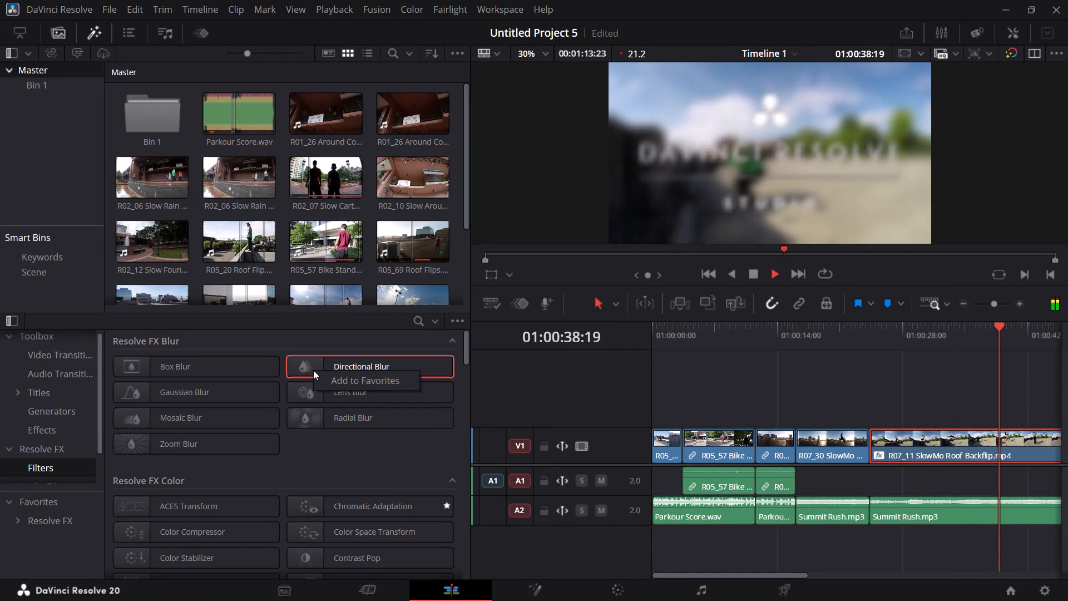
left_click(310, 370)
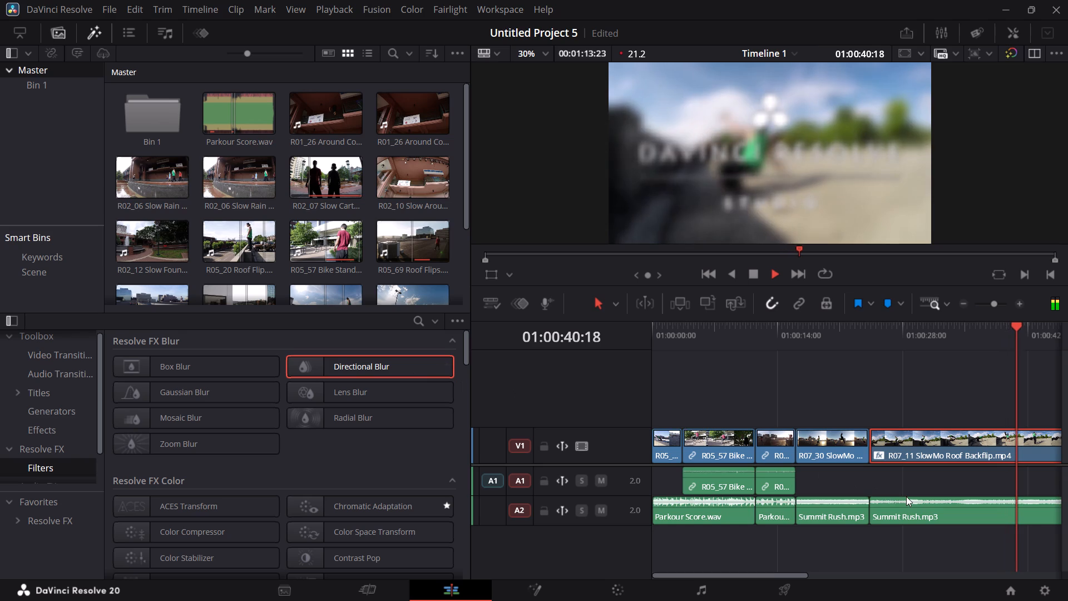
Open the Summit Rush.mp3 audio clip beneath the R07_11 SlowMo Roof Backflip clip in the source viewer to view its waveform.
left_click(906, 496)
triple_click(901, 505)
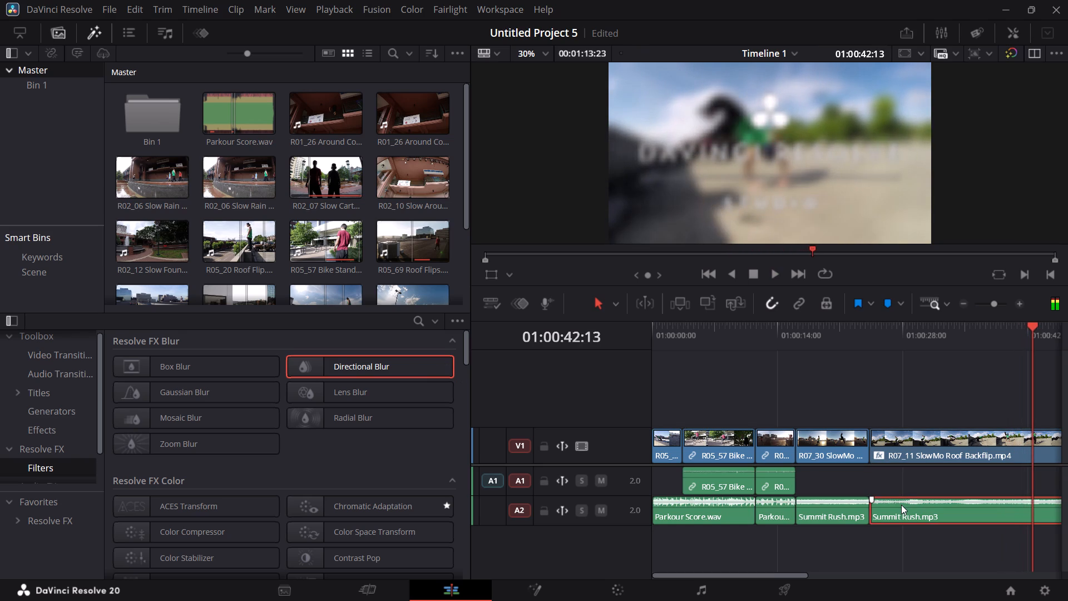
double_click(900, 505)
left_click(900, 505)
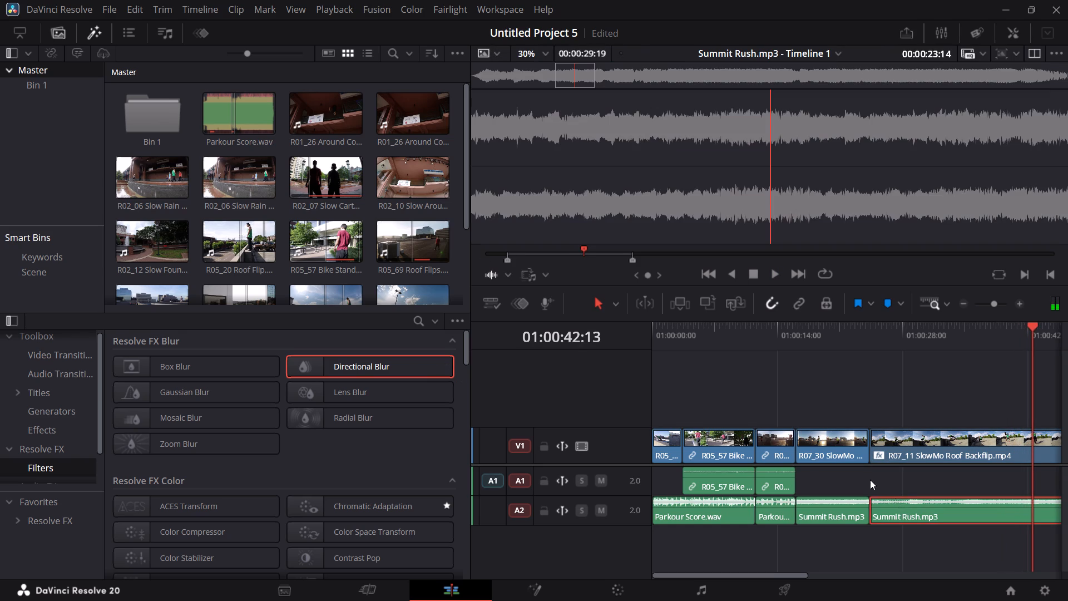